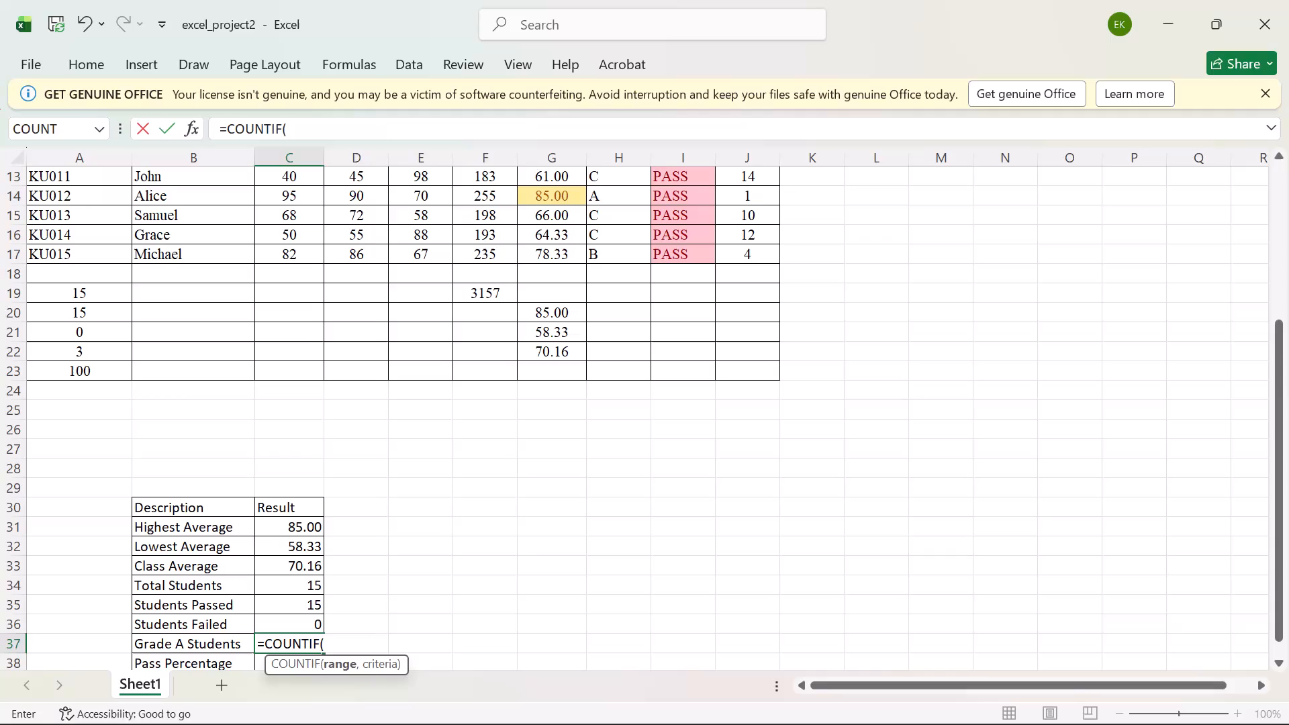
Enter J3:J17 as the range of the COUNTIF formula in the Grade A Students result cell, C37.
drag(760, 520, 753, 528)
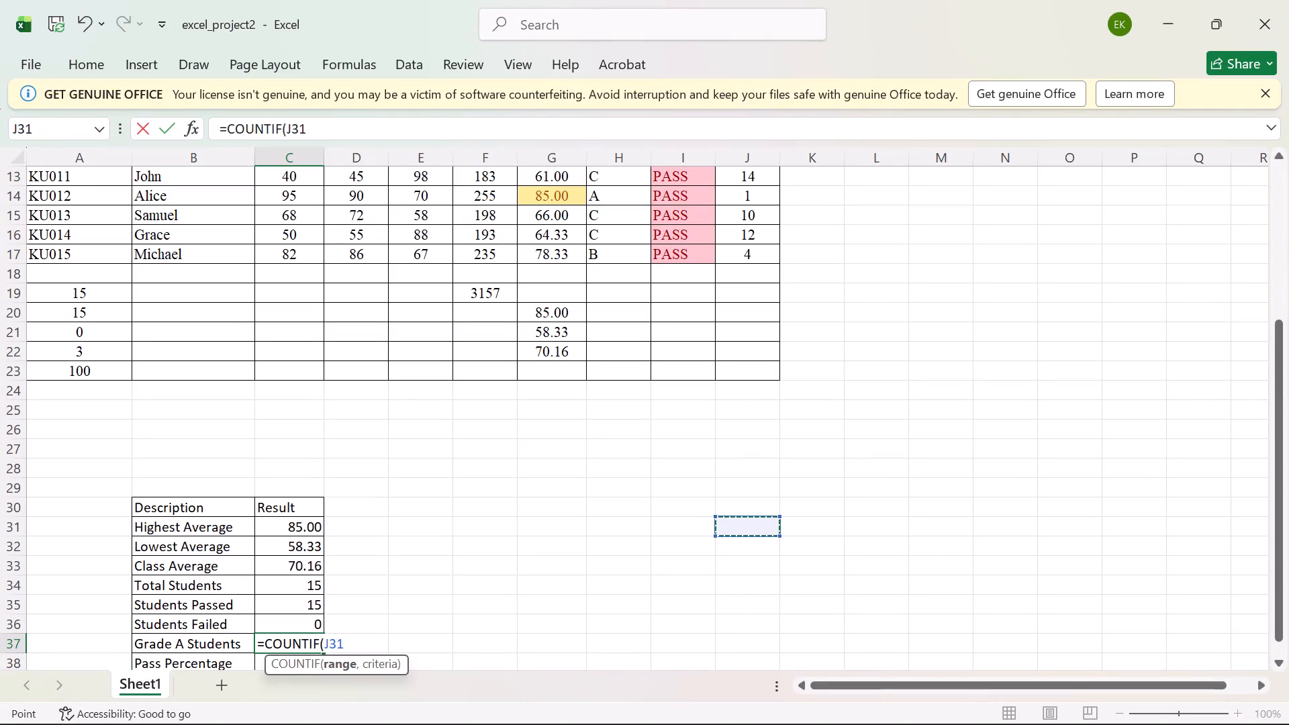
scroll(487, 441, down, 2)
click(350, 530)
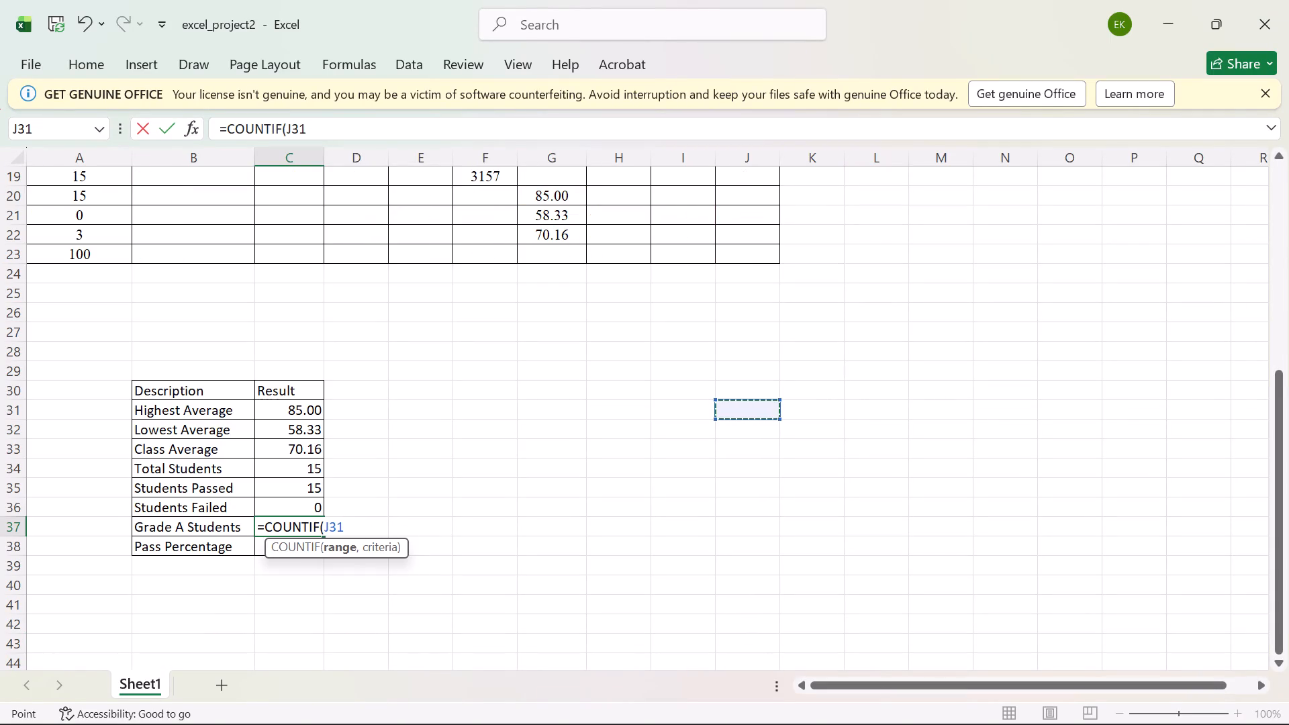
key(BackSpace)
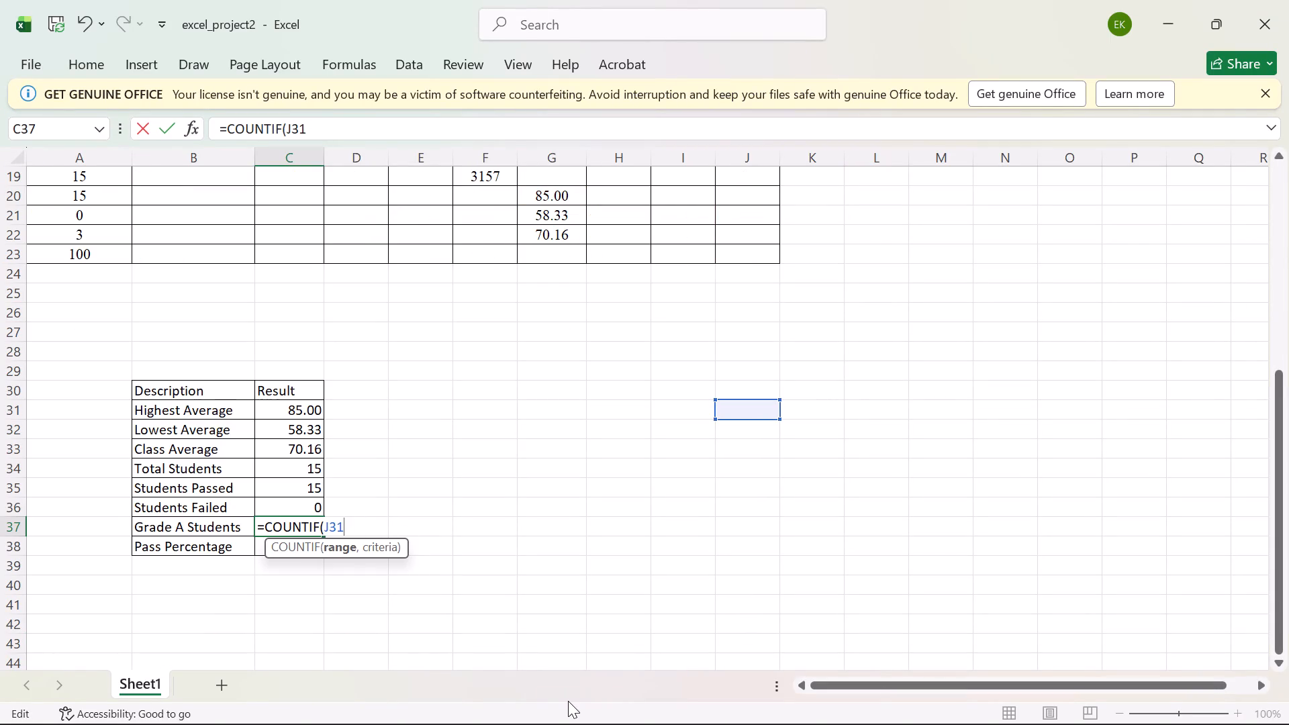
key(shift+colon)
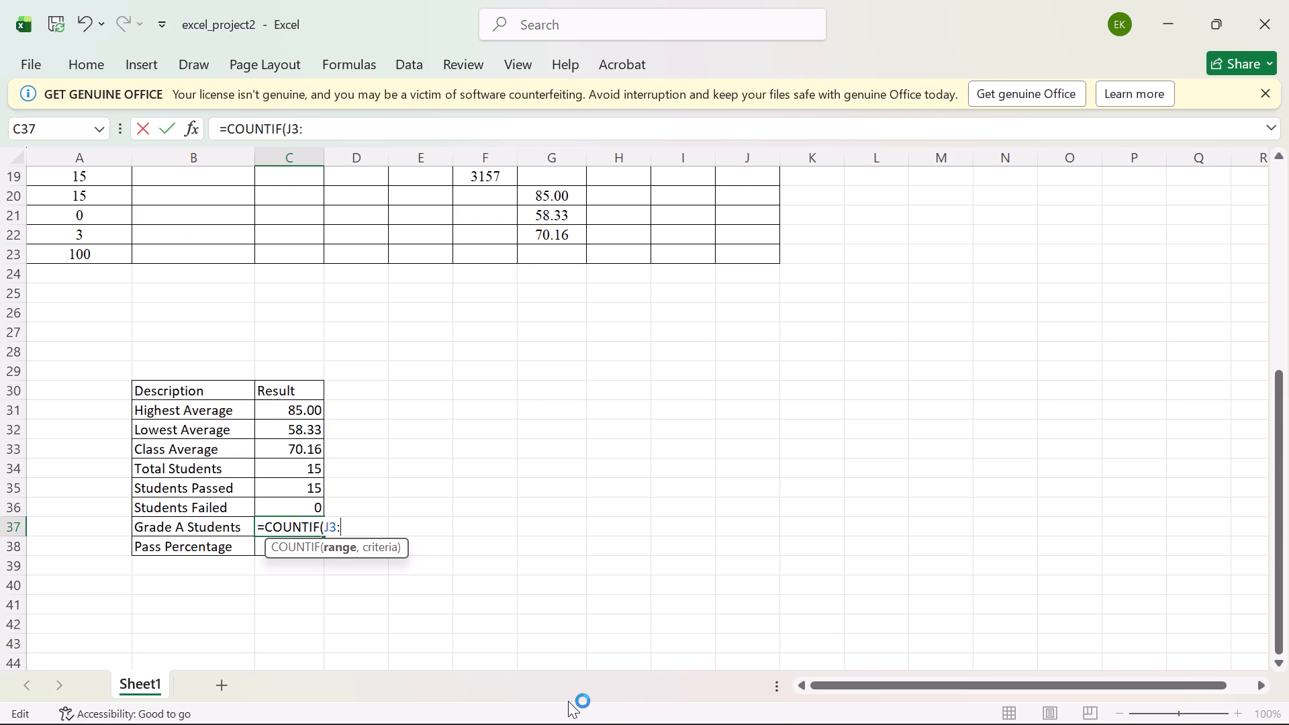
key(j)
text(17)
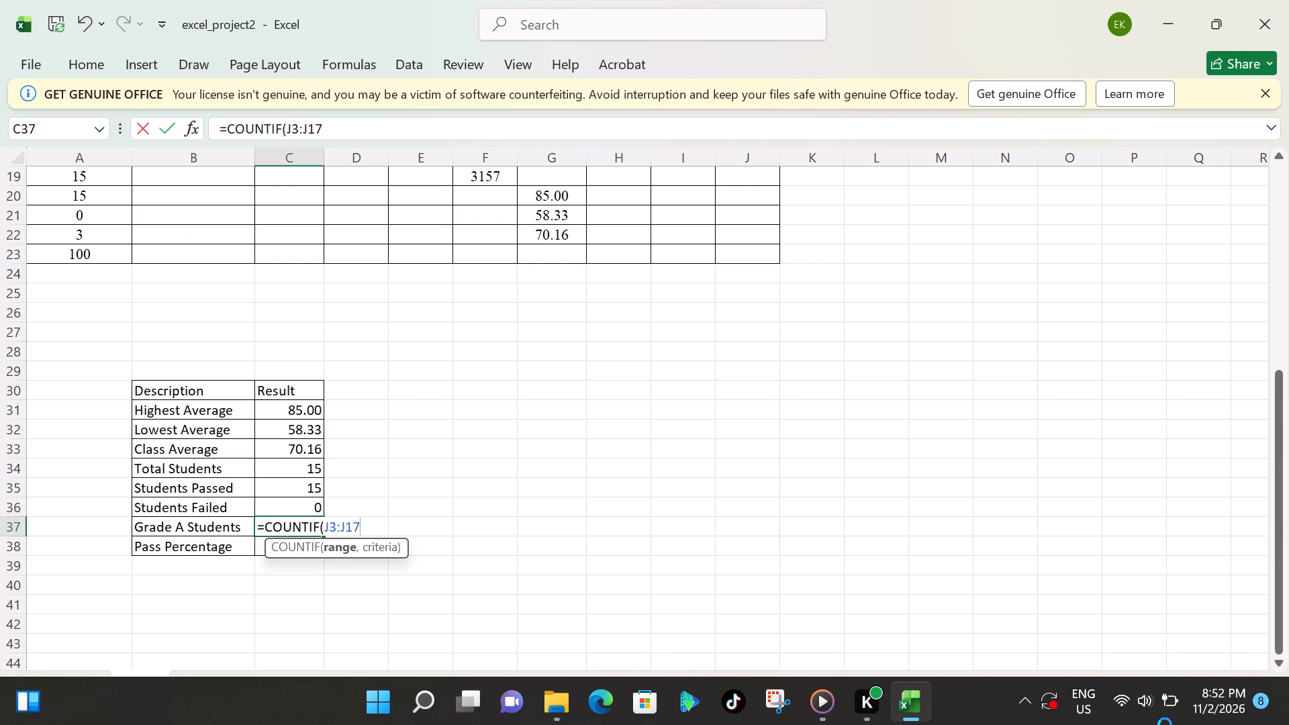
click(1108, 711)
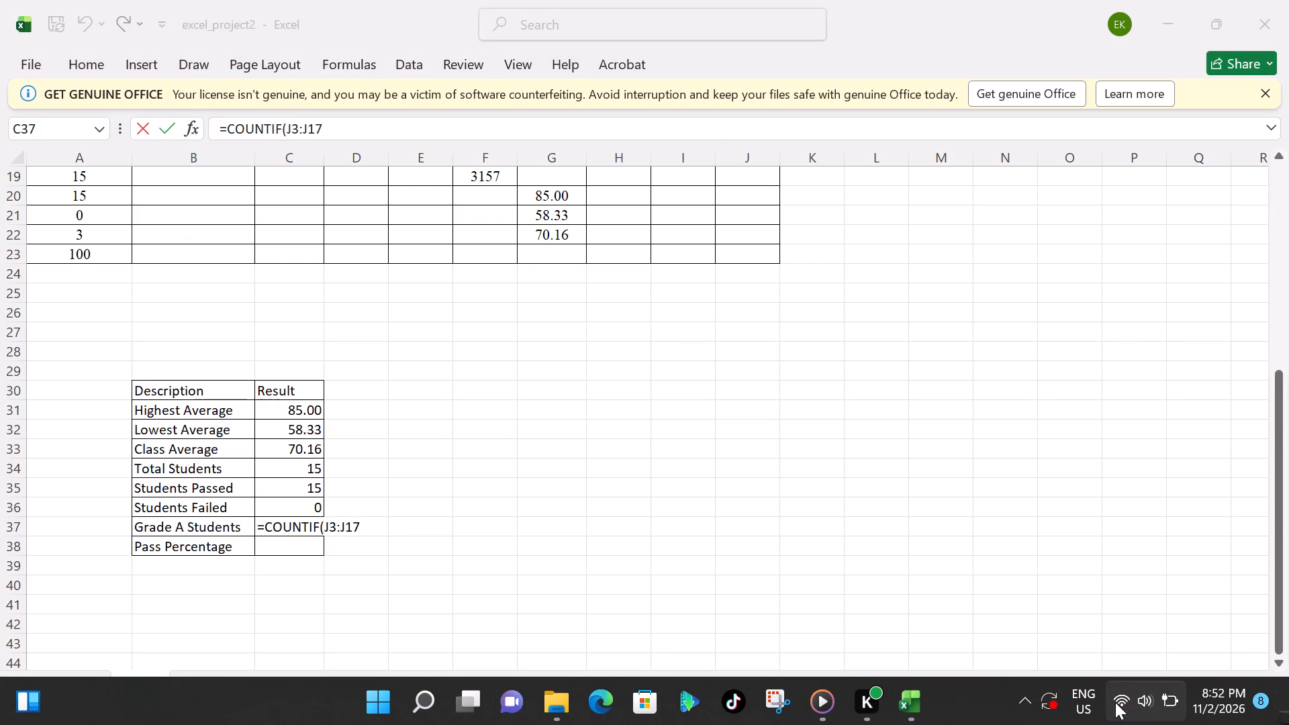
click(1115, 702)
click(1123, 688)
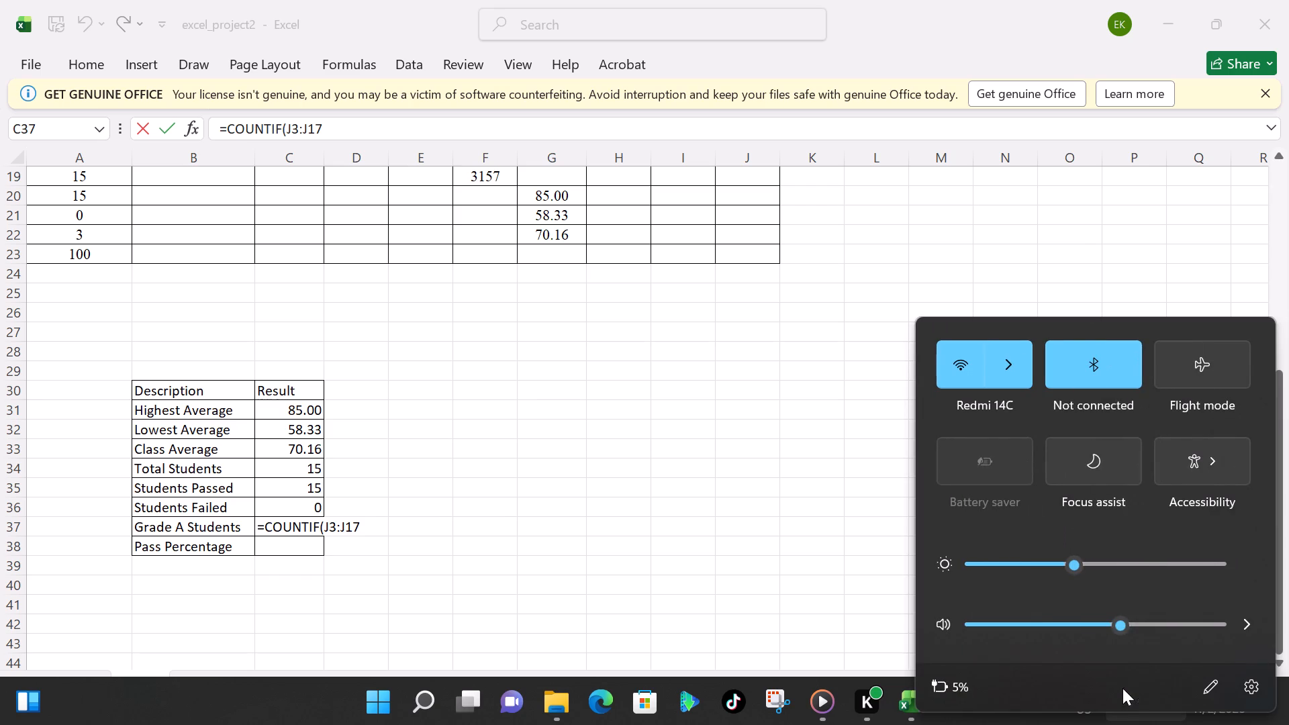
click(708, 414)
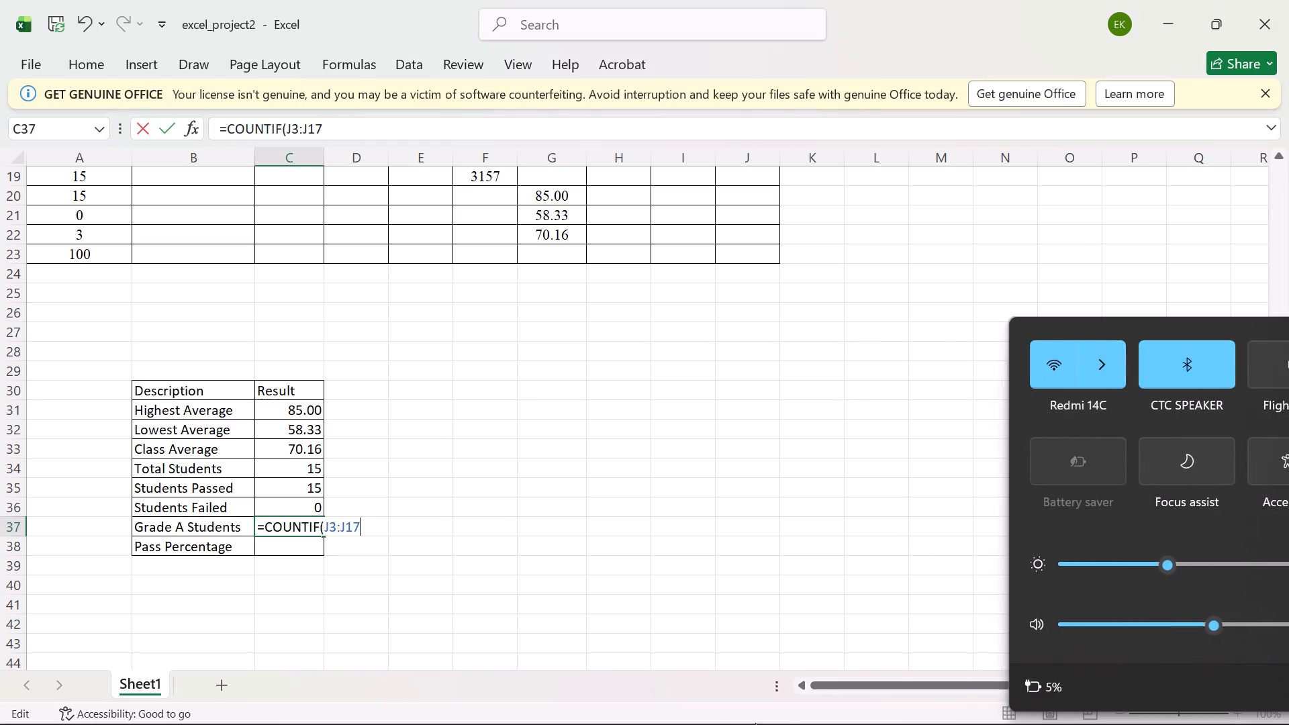
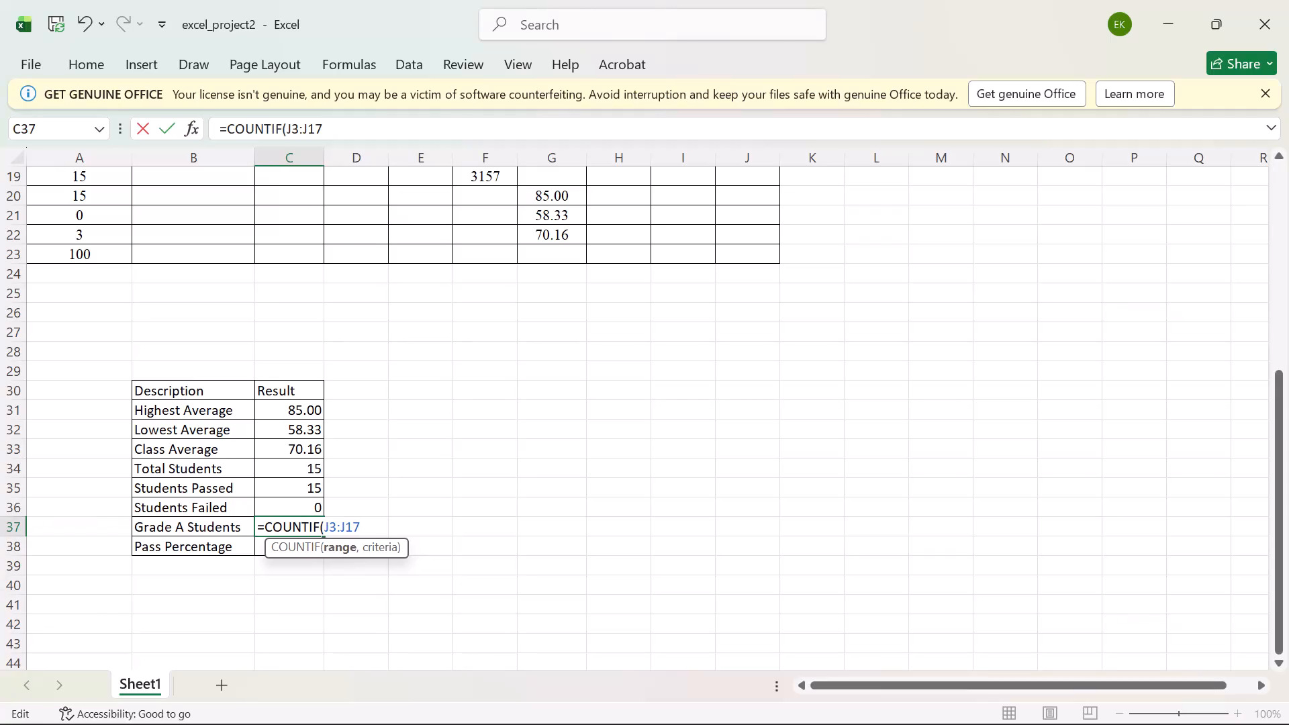
Complete the Grade A Students formula in C37 as =COUNTIF(J3:J17,"A").
key(comma)
key(shift+quotedbl)
key(a)
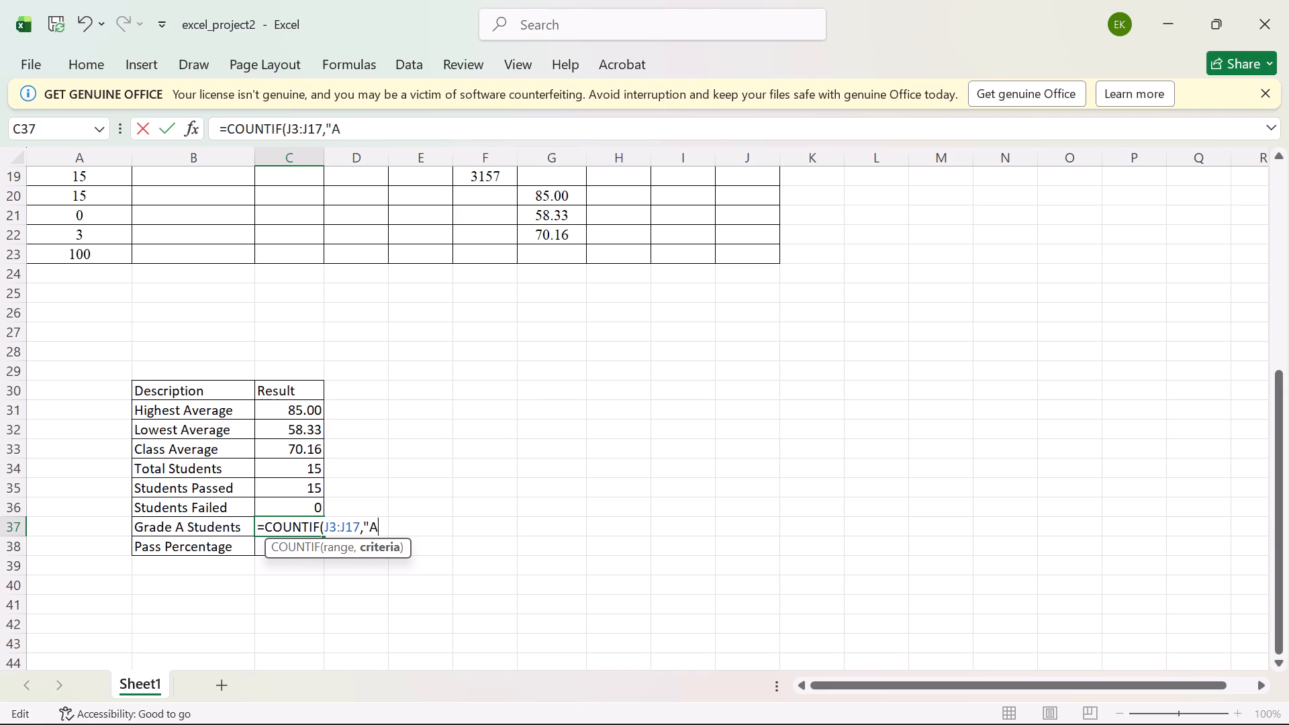
key(shift+quotedbl)
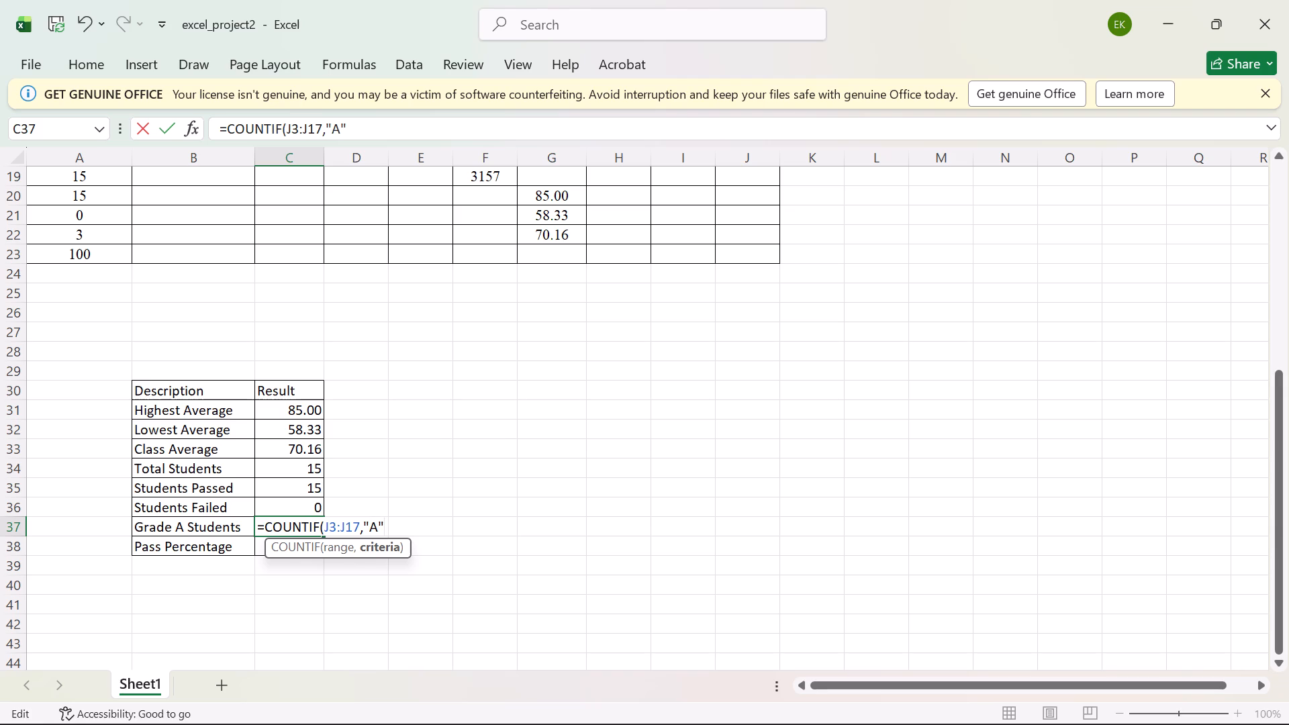
key(shift+parenright)
key(Return)
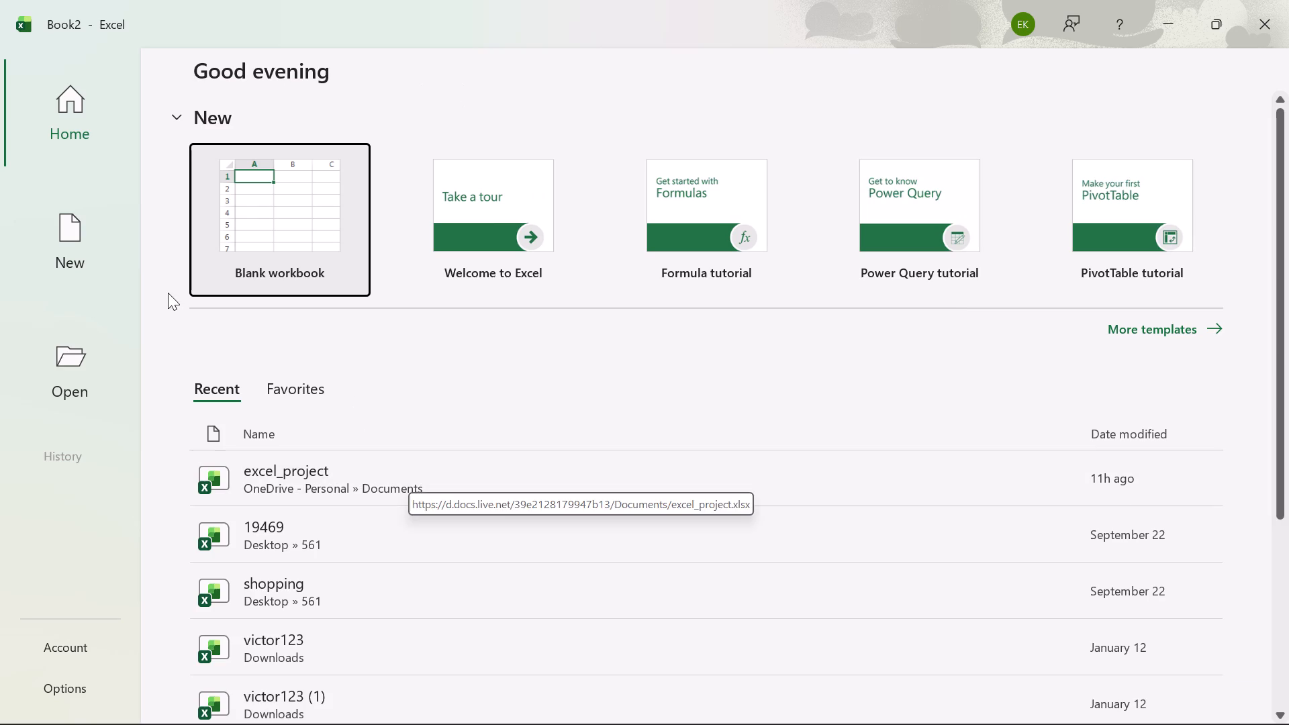
Open the recent excel_project workbook and look over its student performance report.
click(338, 465)
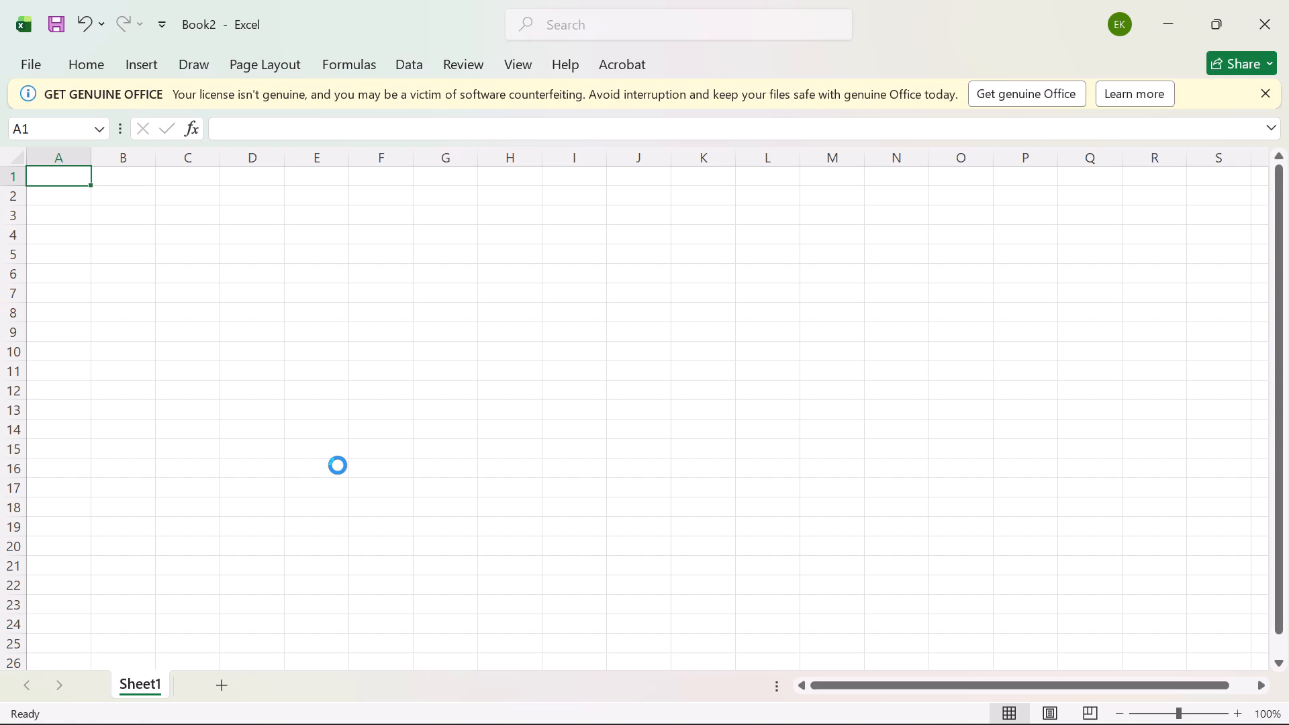
scroll(233, 328, up, 3)
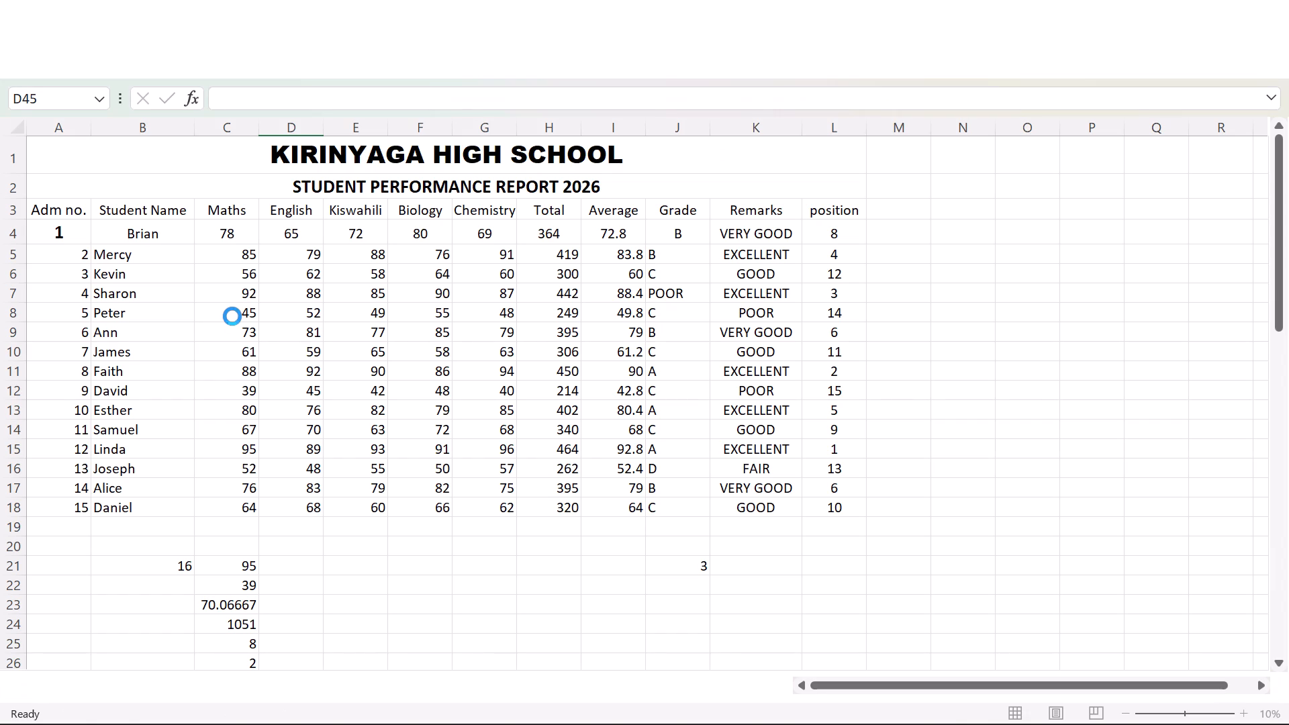
scroll(357, 412, down, 3)
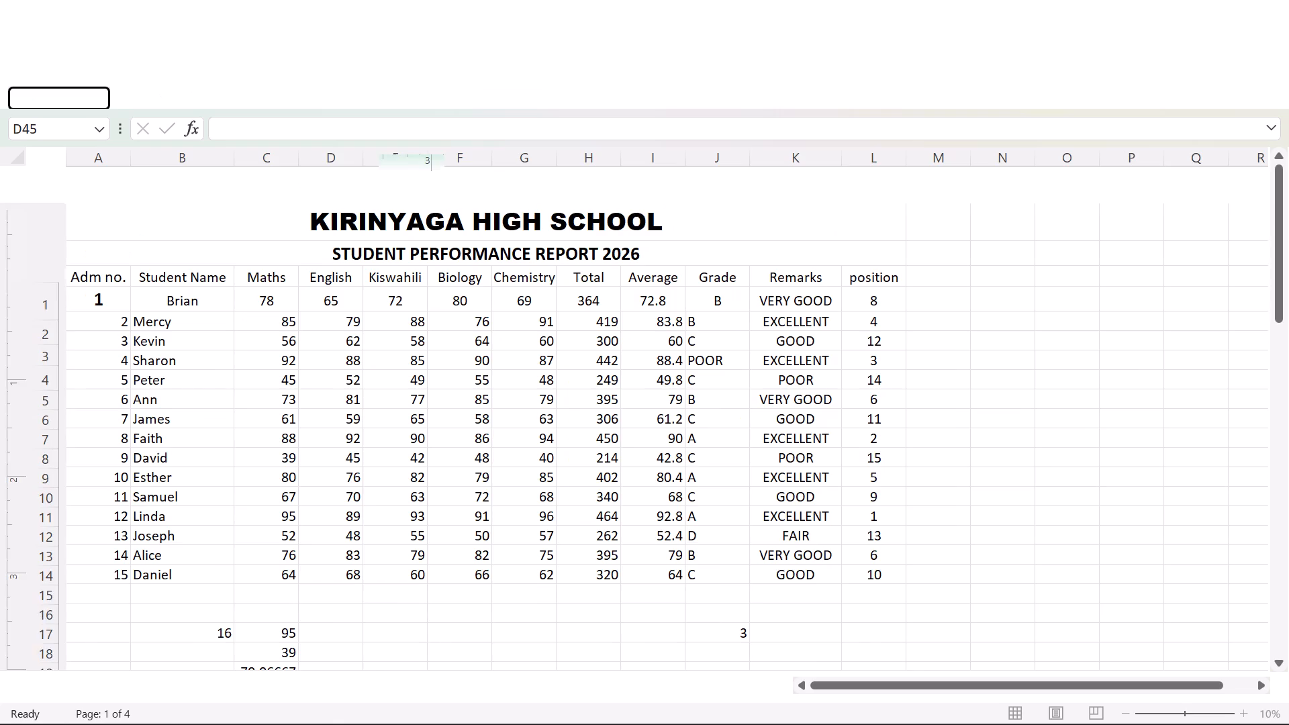
scroll(391, 334, down, 3)
scroll(391, 334, up, 3)
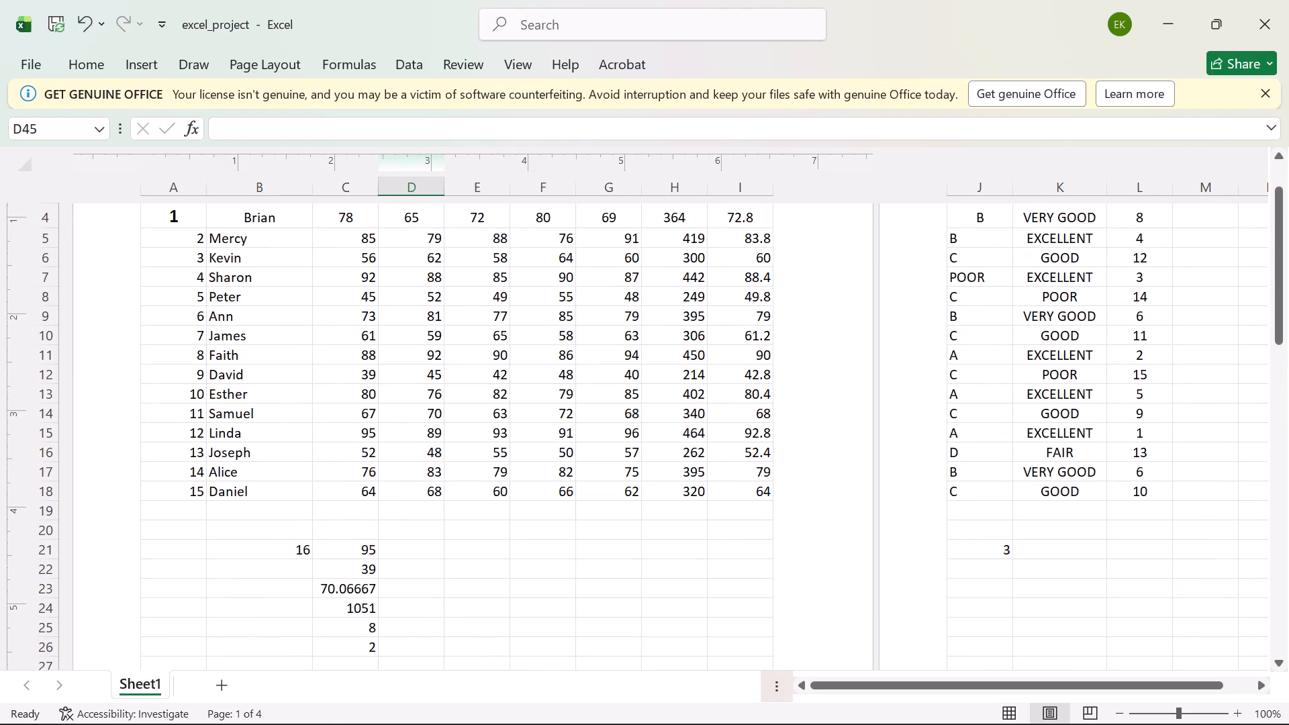
Go back to the excel_project2 workbook from the recent files.
click(17, 17)
click(154, 301)
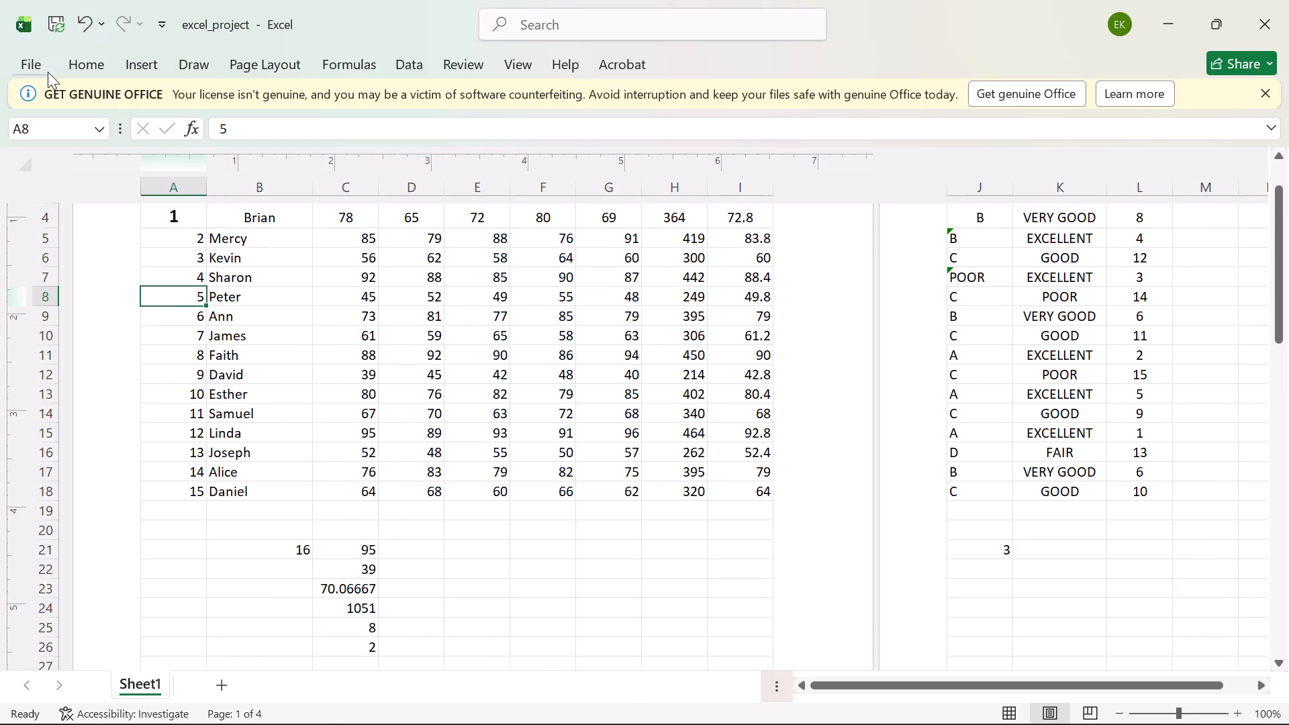
click(34, 54)
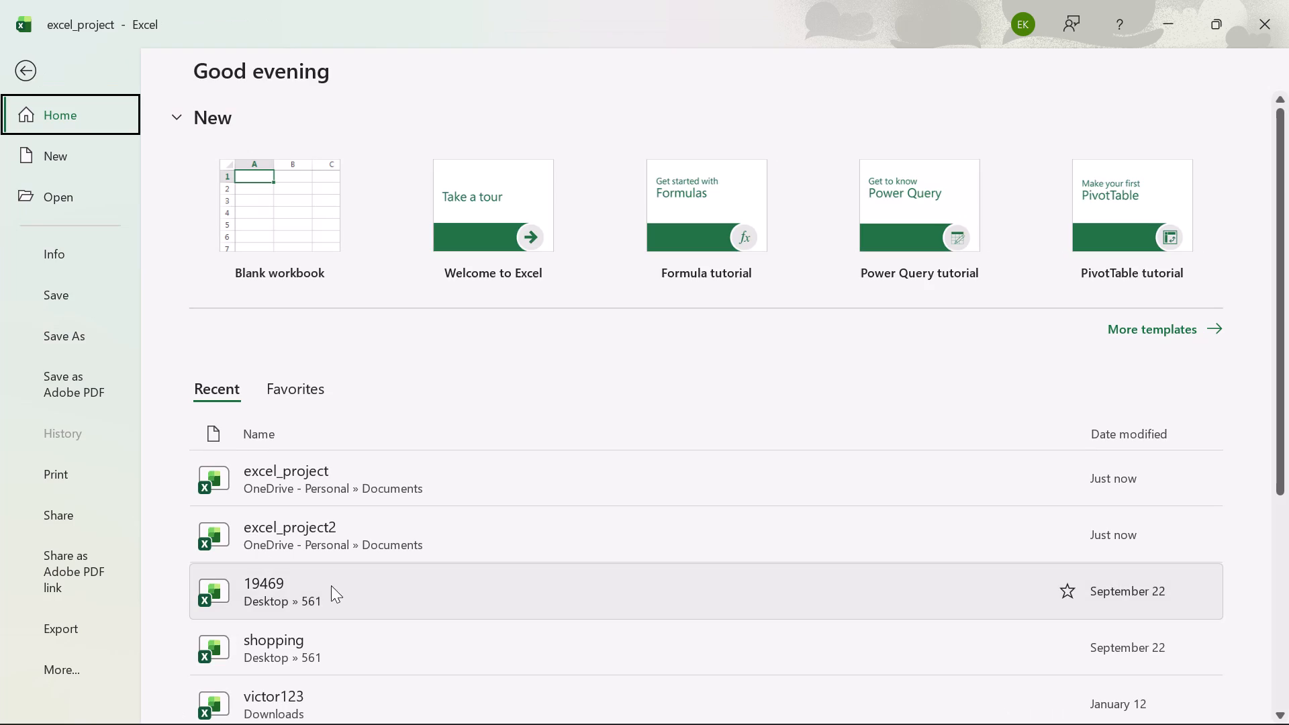
click(330, 540)
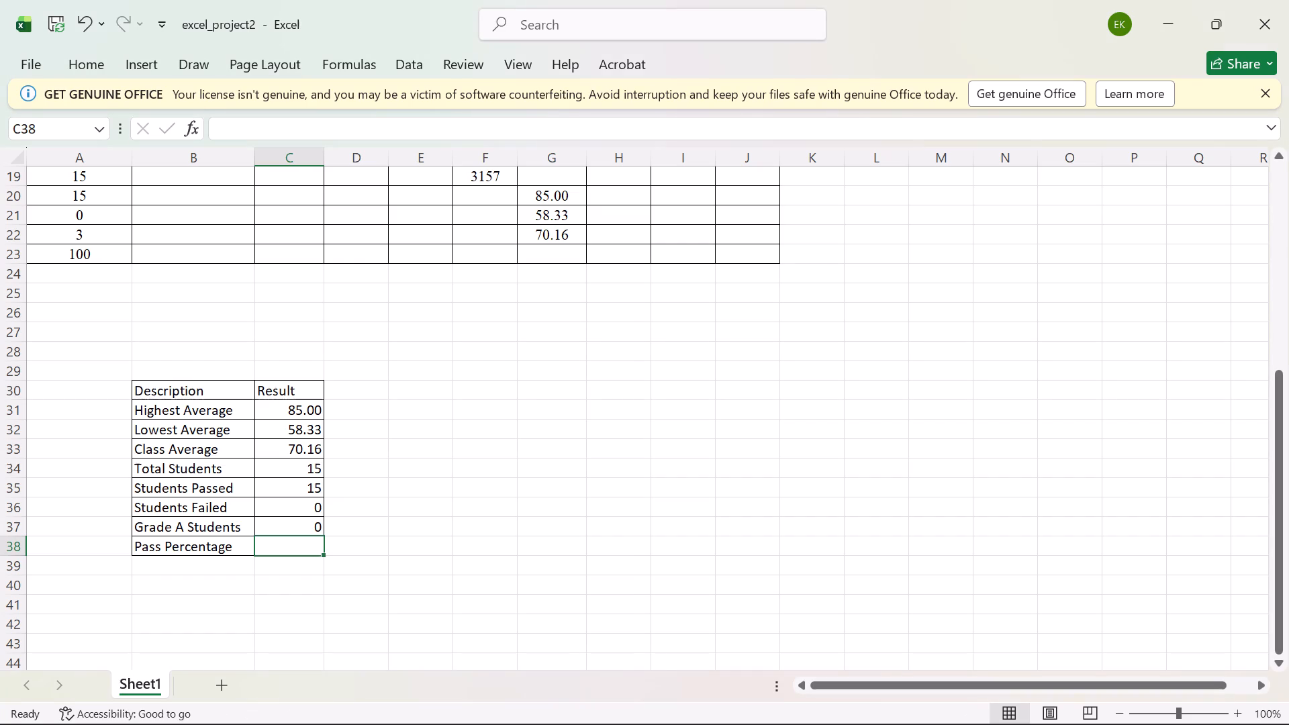
Check the Grade column and correct the Grade A Students formula in C37 to =COUNTIF(H3:H17,"A").
click(308, 532)
click(306, 524)
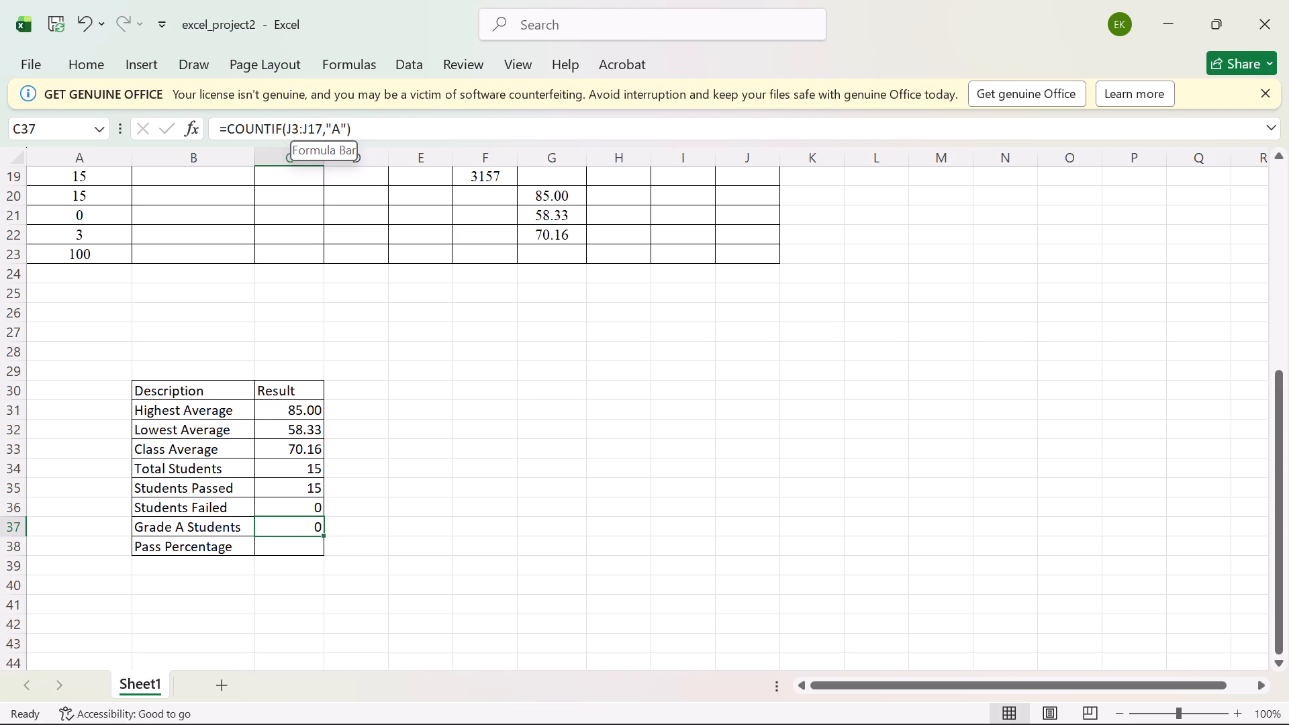
scroll(636, 269, up, 4)
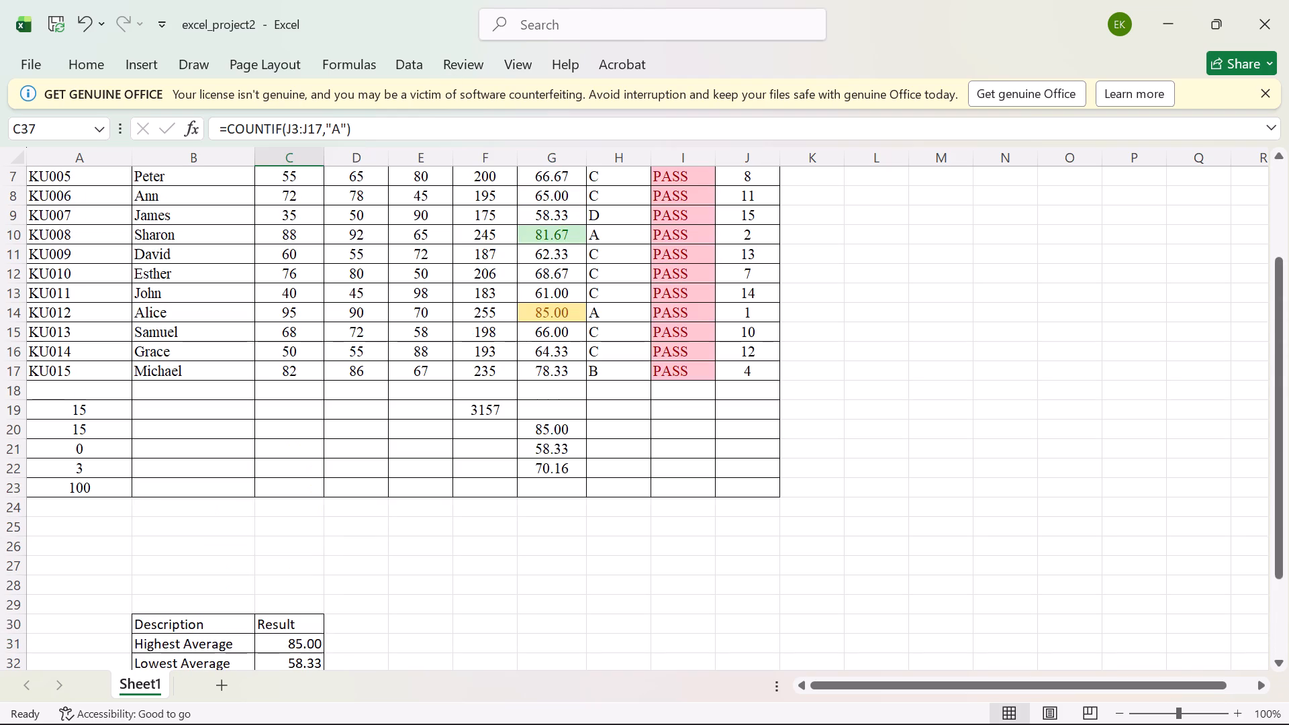
scroll(639, 264, up, 3)
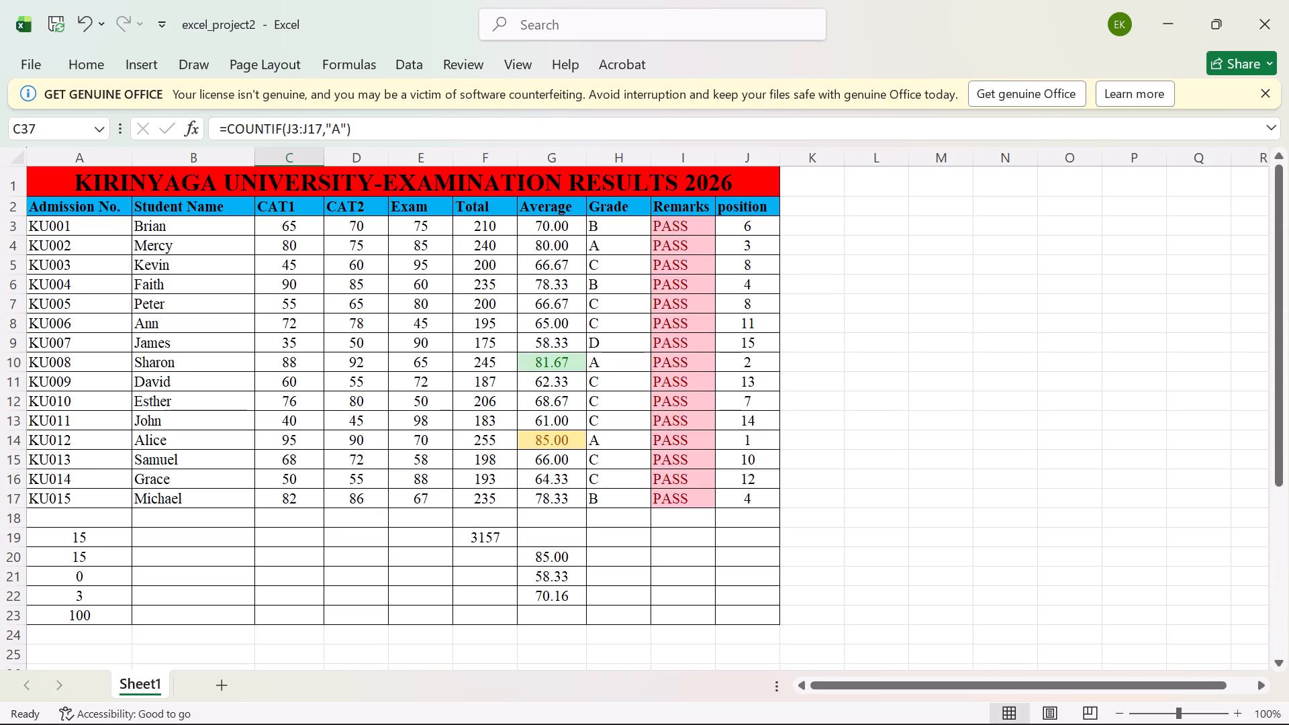
scroll(648, 259, down, 3)
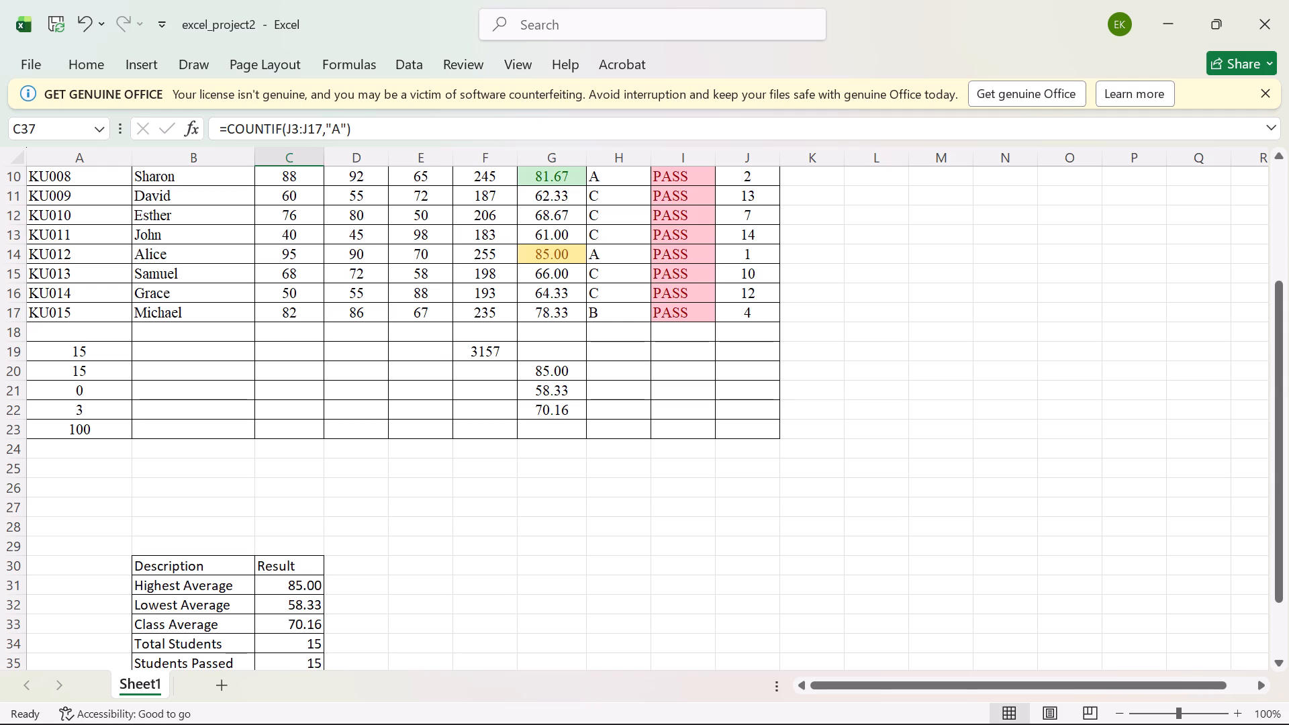
click(290, 134)
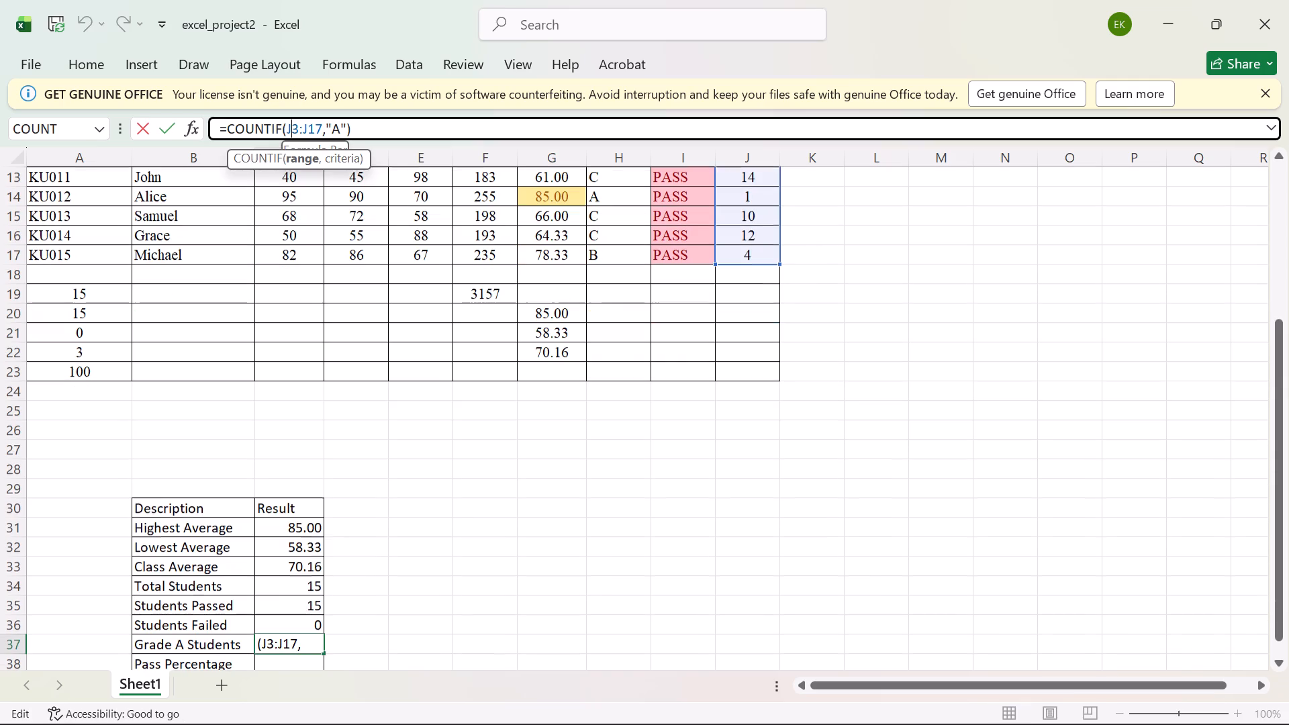
key(BackSpace)
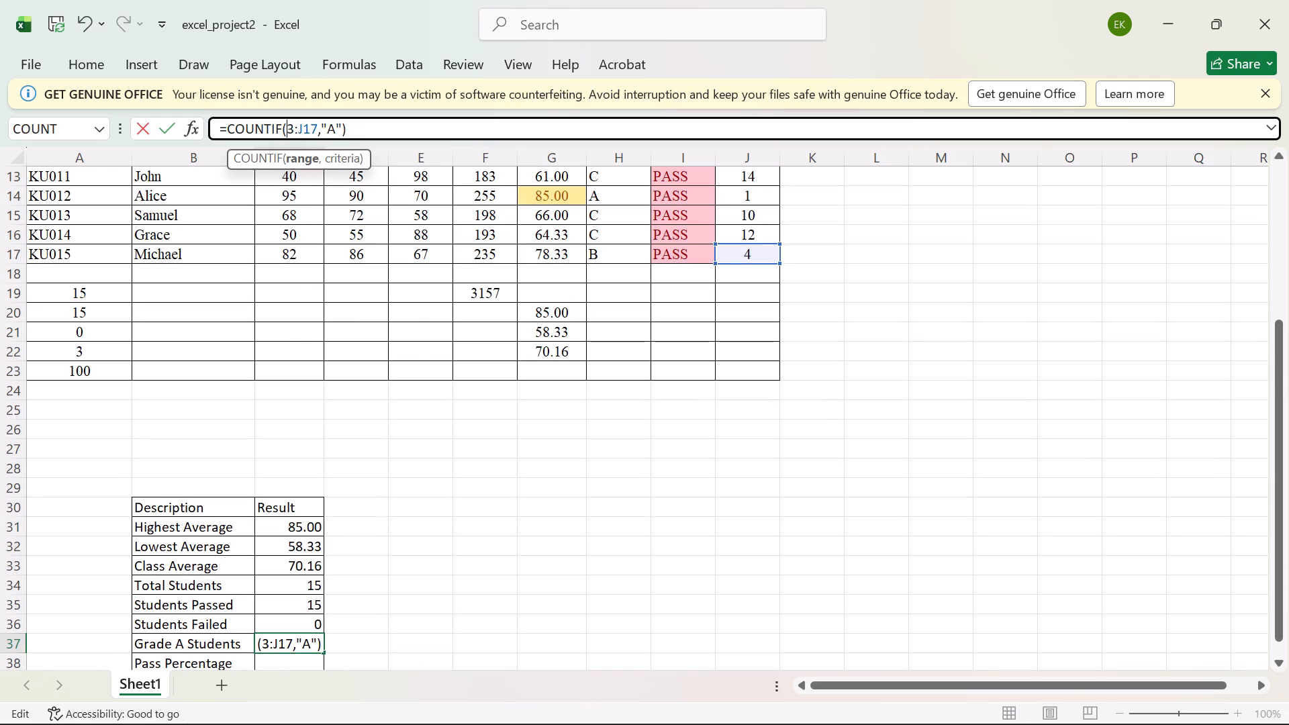
key(h)
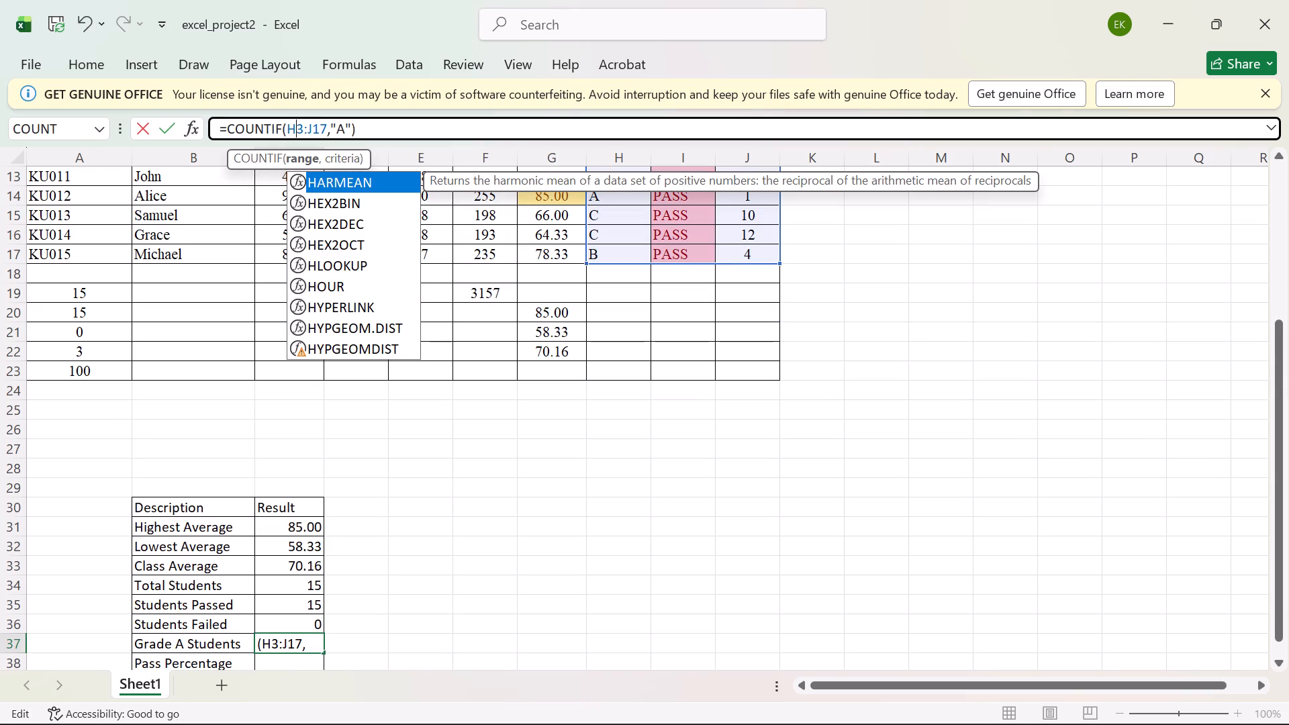
click(316, 128)
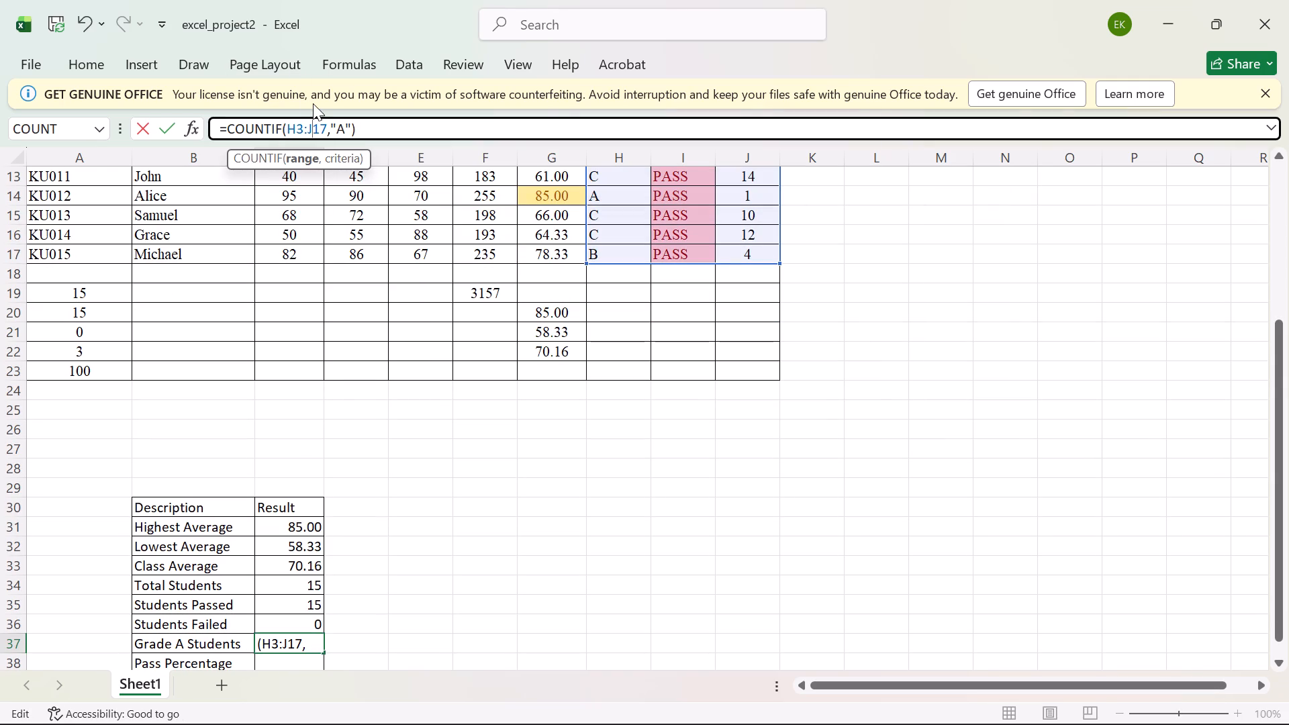
key(BackSpace)
key(h)
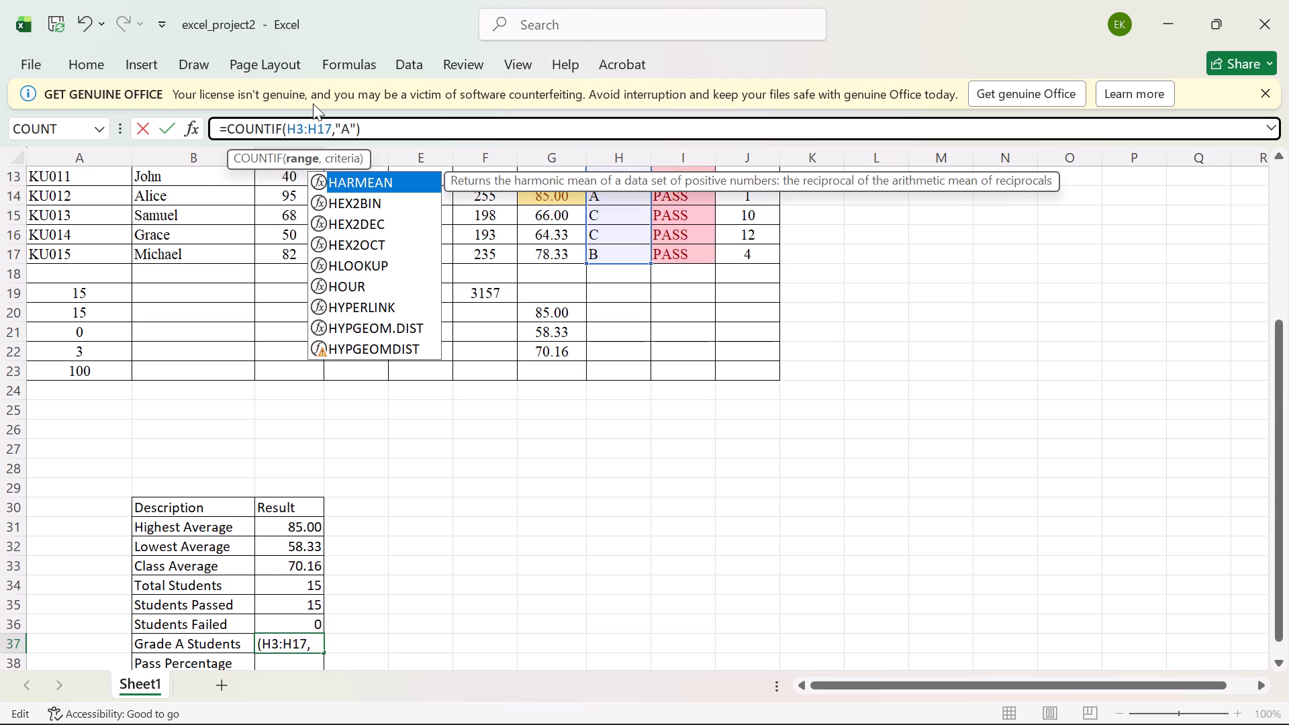
key(Return)
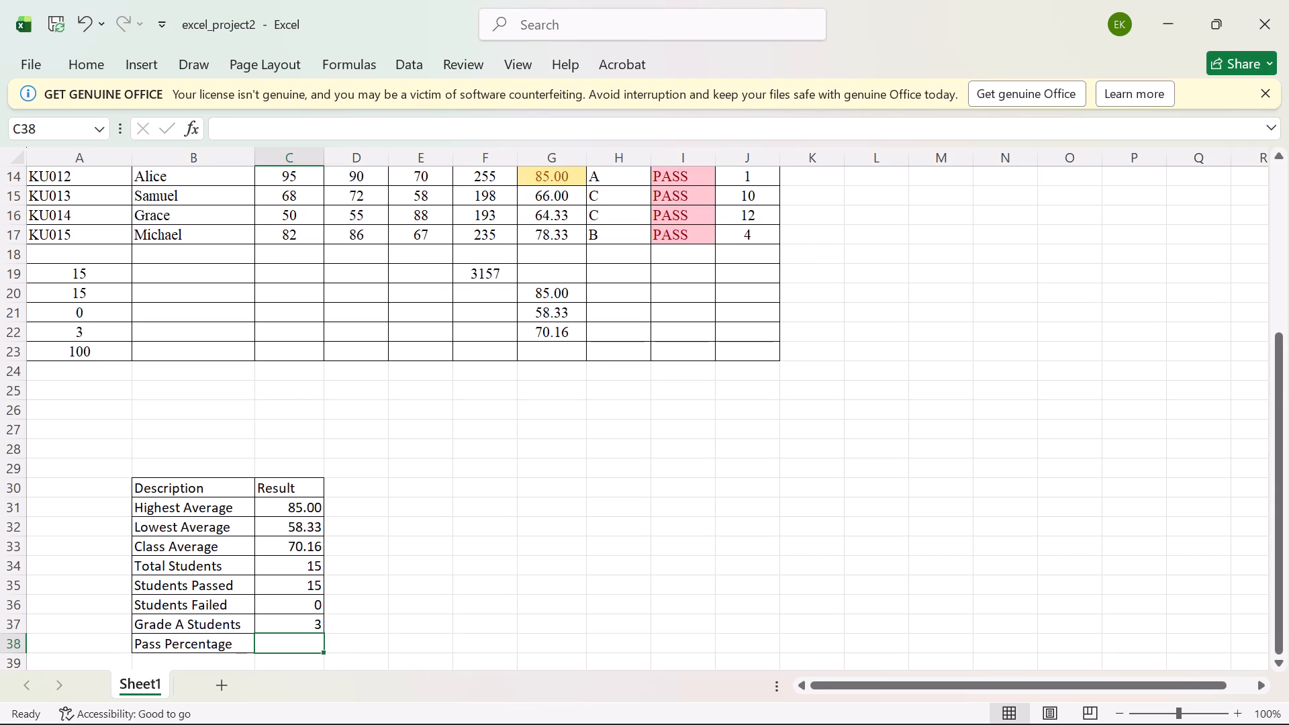
Start a COUNTIF formula in the Pass Percentage result cell C38 over the Remarks range I3:I17.
click(273, 640)
key(equal)
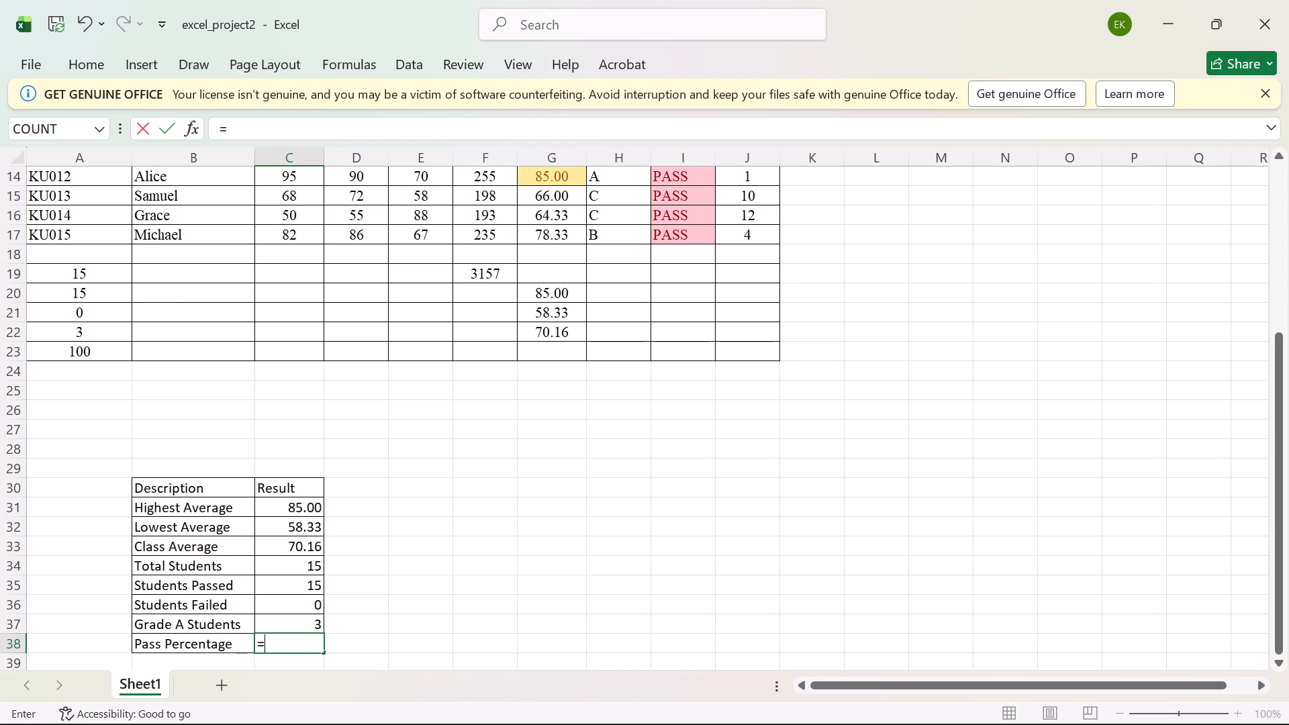
text(COUNT)
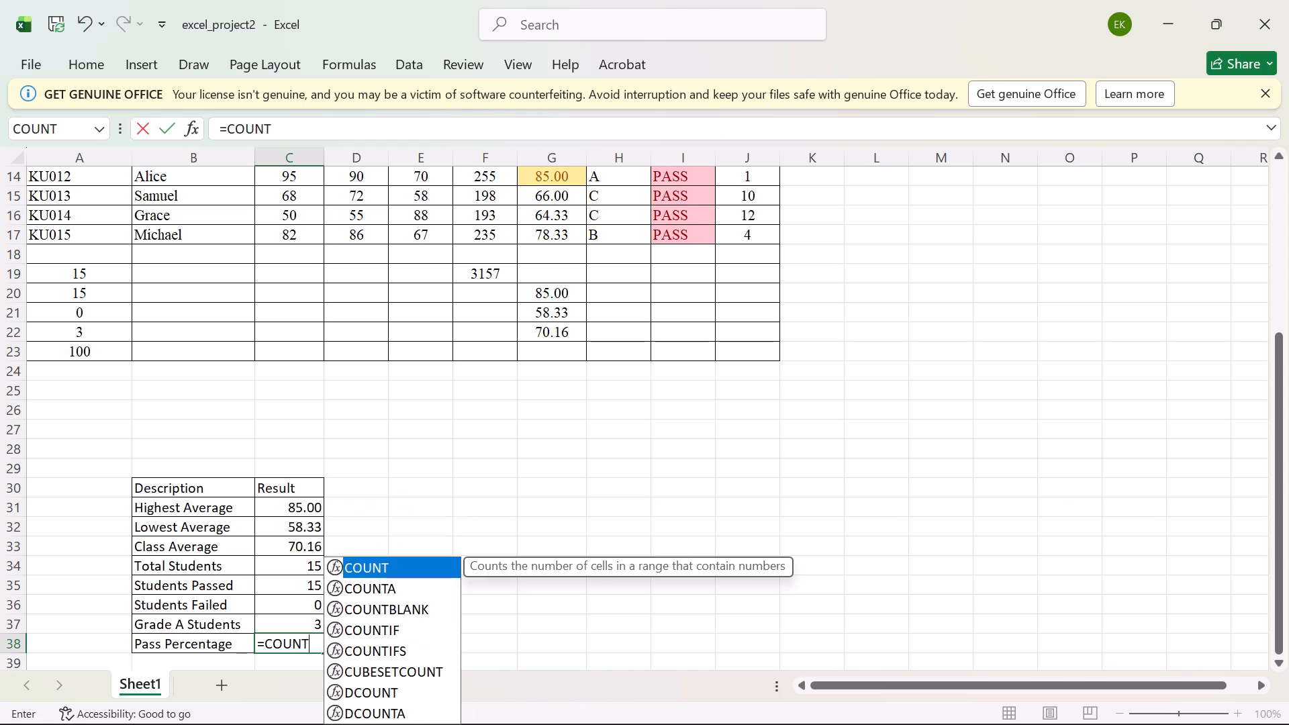
text(IF)
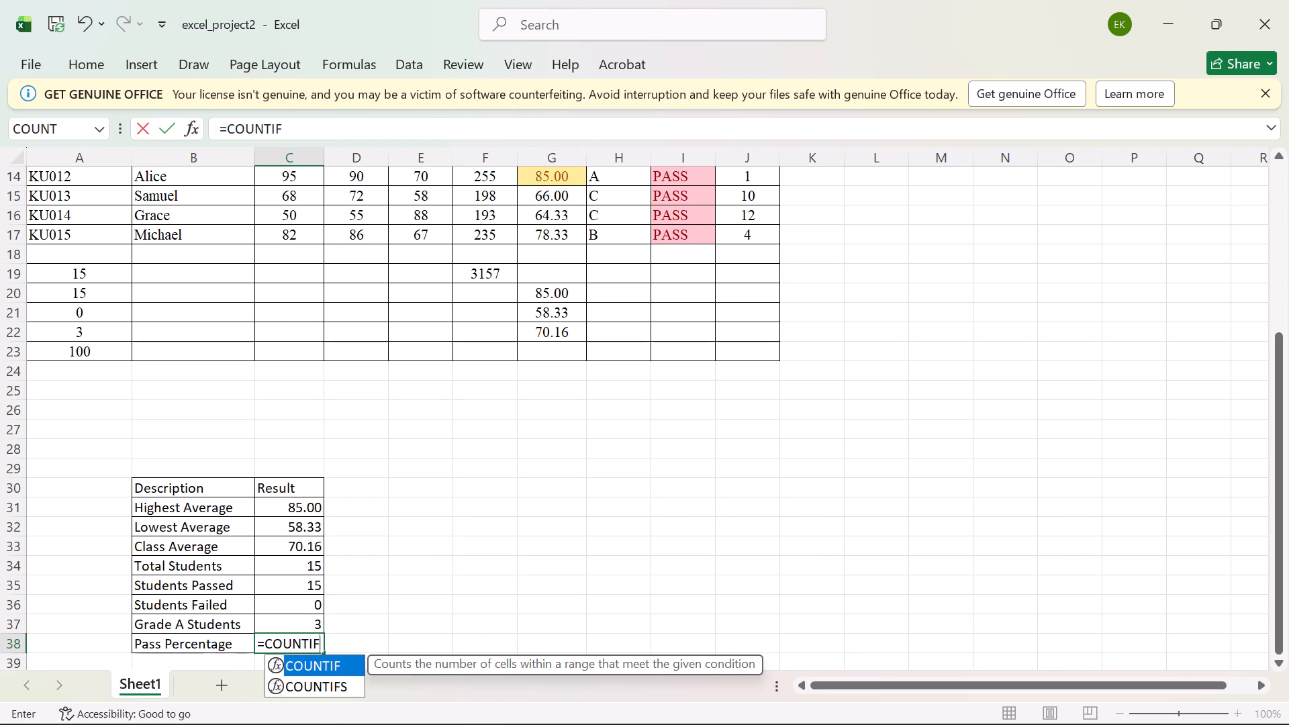
key(shift+parenleft)
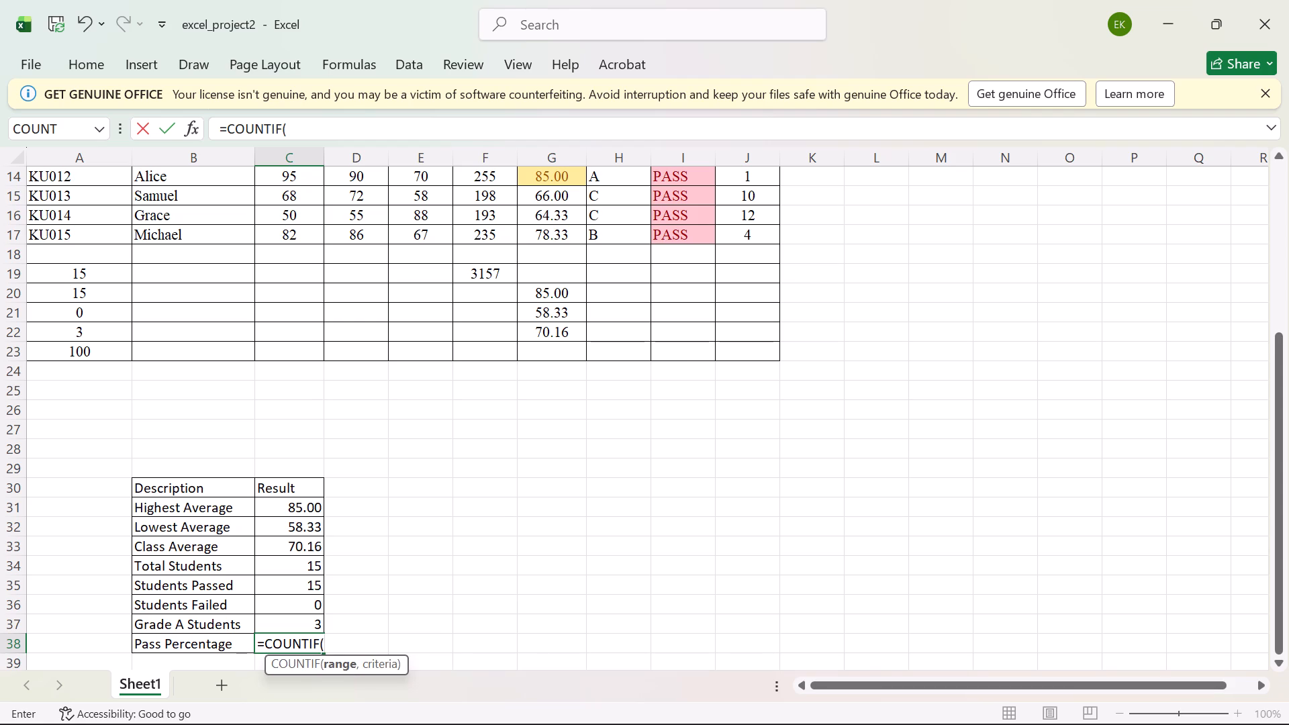
key(i)
key(3)
key(shift+colon)
text(I17)
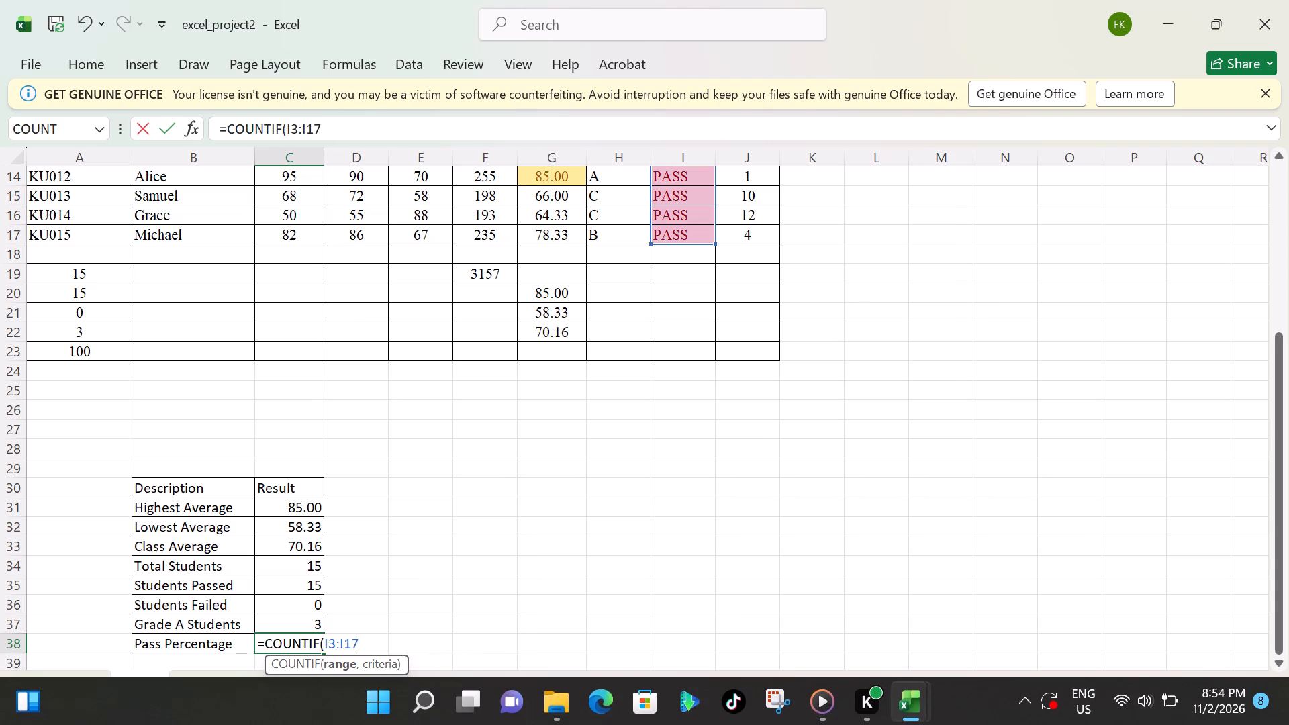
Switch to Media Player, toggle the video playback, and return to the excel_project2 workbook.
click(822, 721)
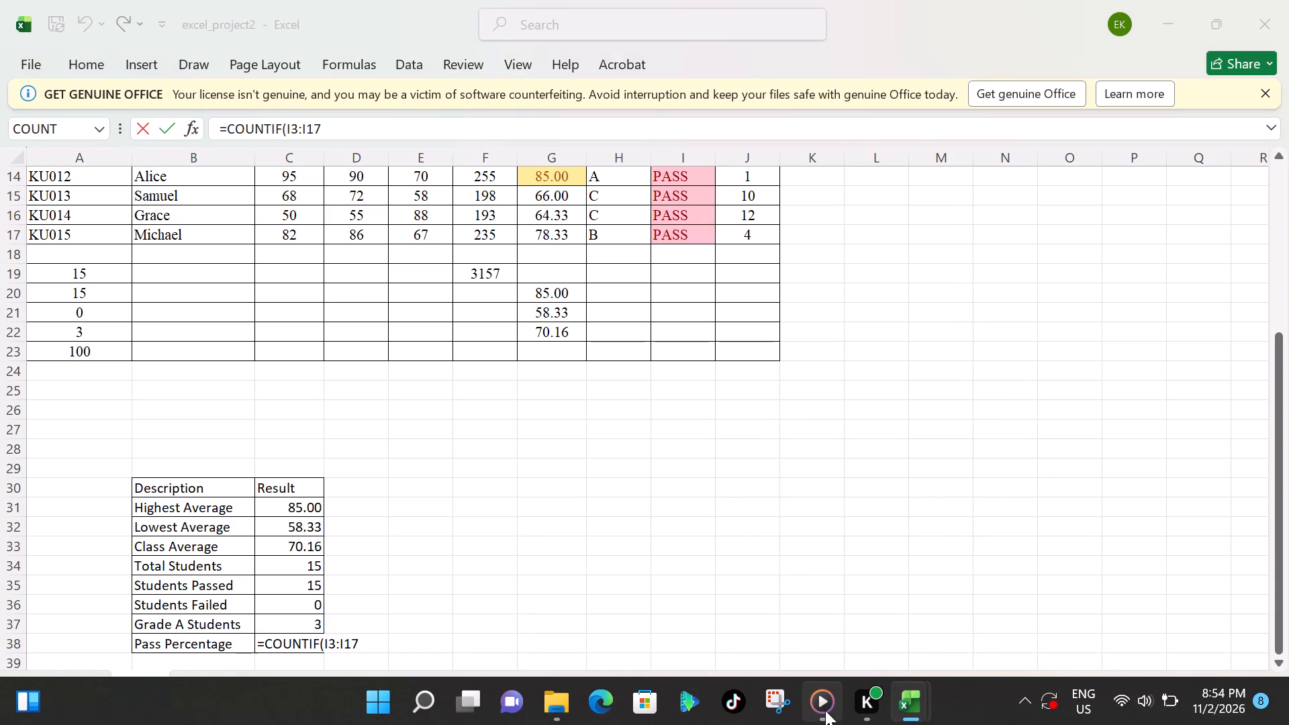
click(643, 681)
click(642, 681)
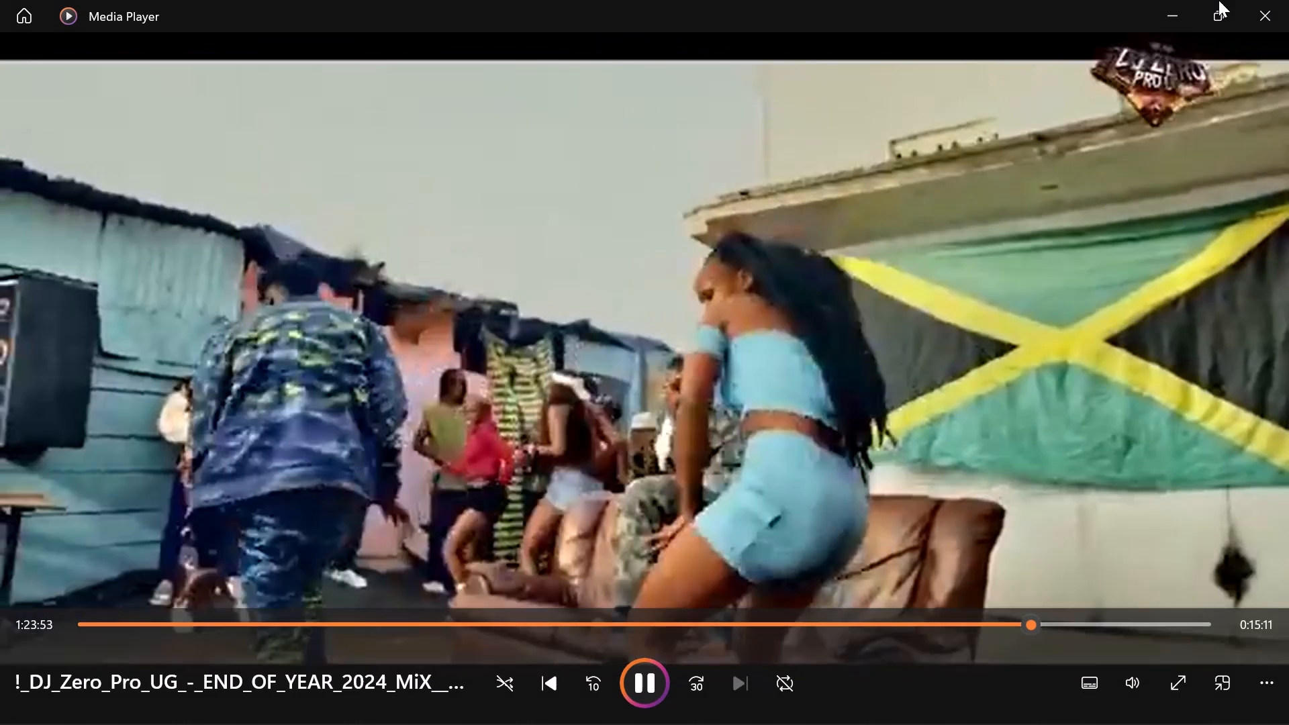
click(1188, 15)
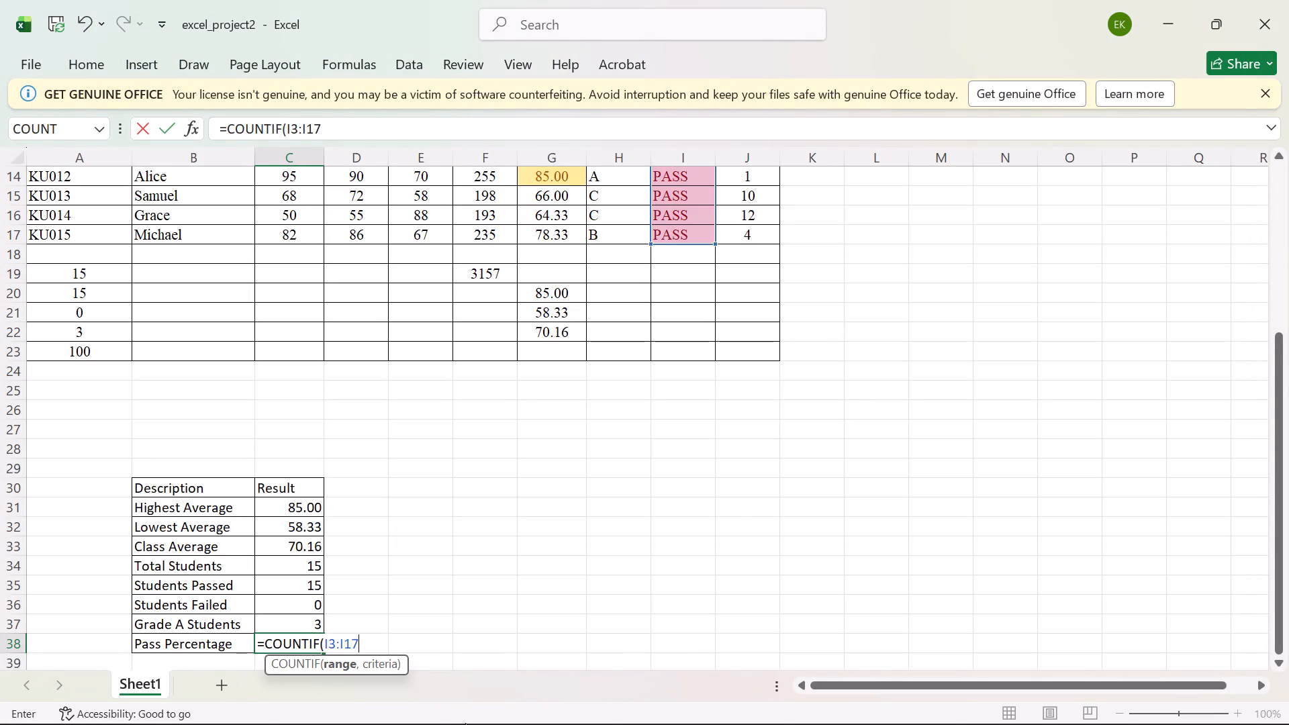
Complete the COUNTIF part of the C38 formula with the criterion "PASS", giving =COUNTIF(I3:I17,"PASS").
key(comma)
key(p)
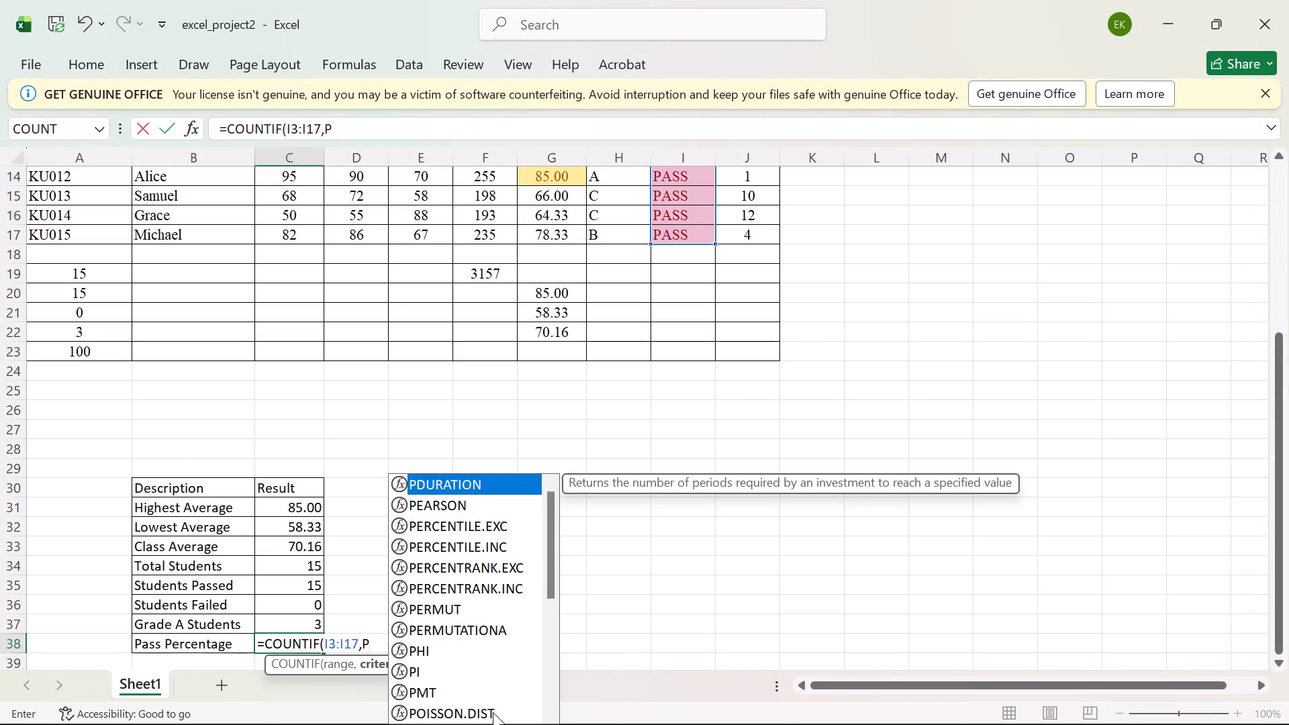
key(BackSpace)
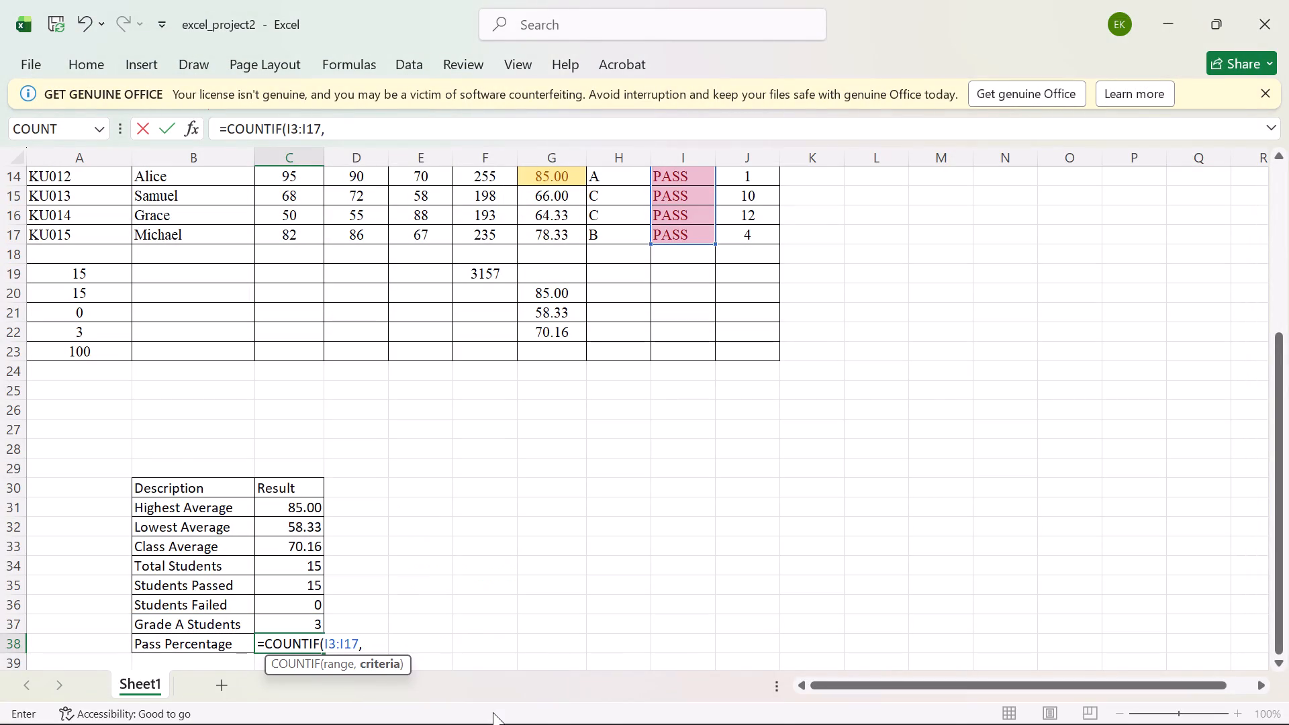
key(shift+quotedbl)
text(PA)
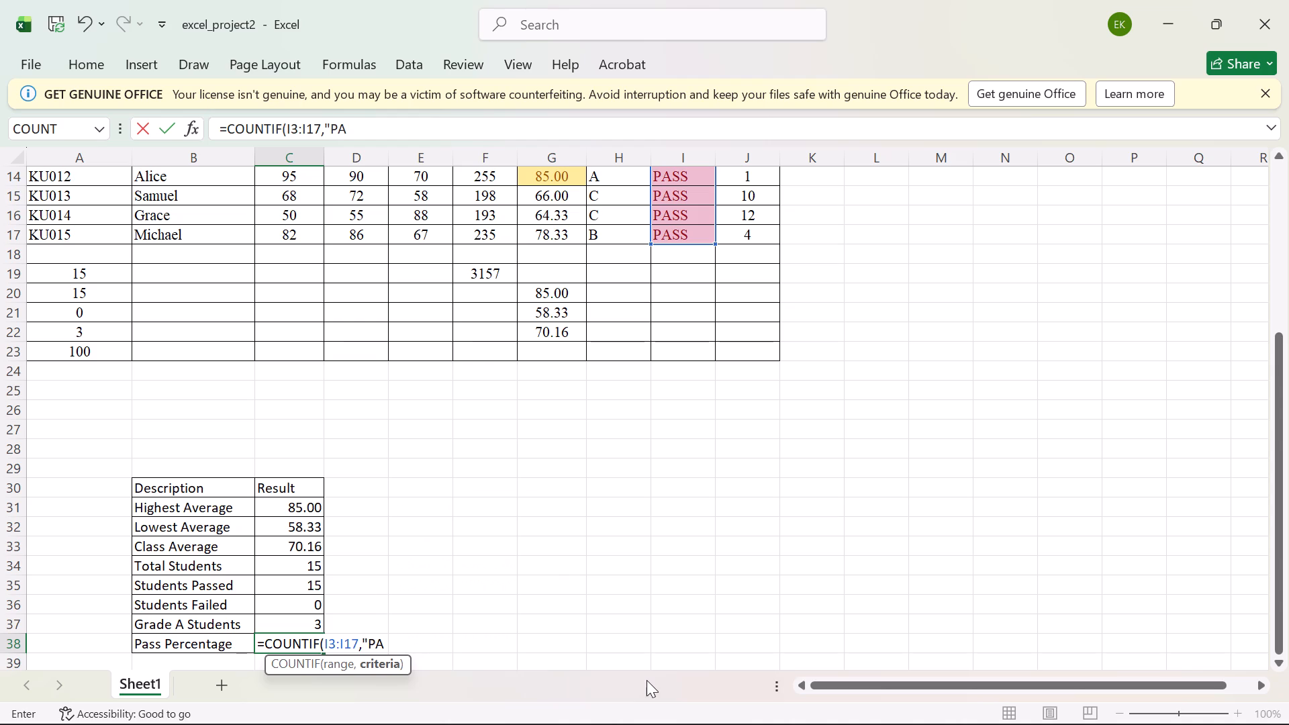
text(SS)
key(shift+quotedbl)
key(shift+parenright)
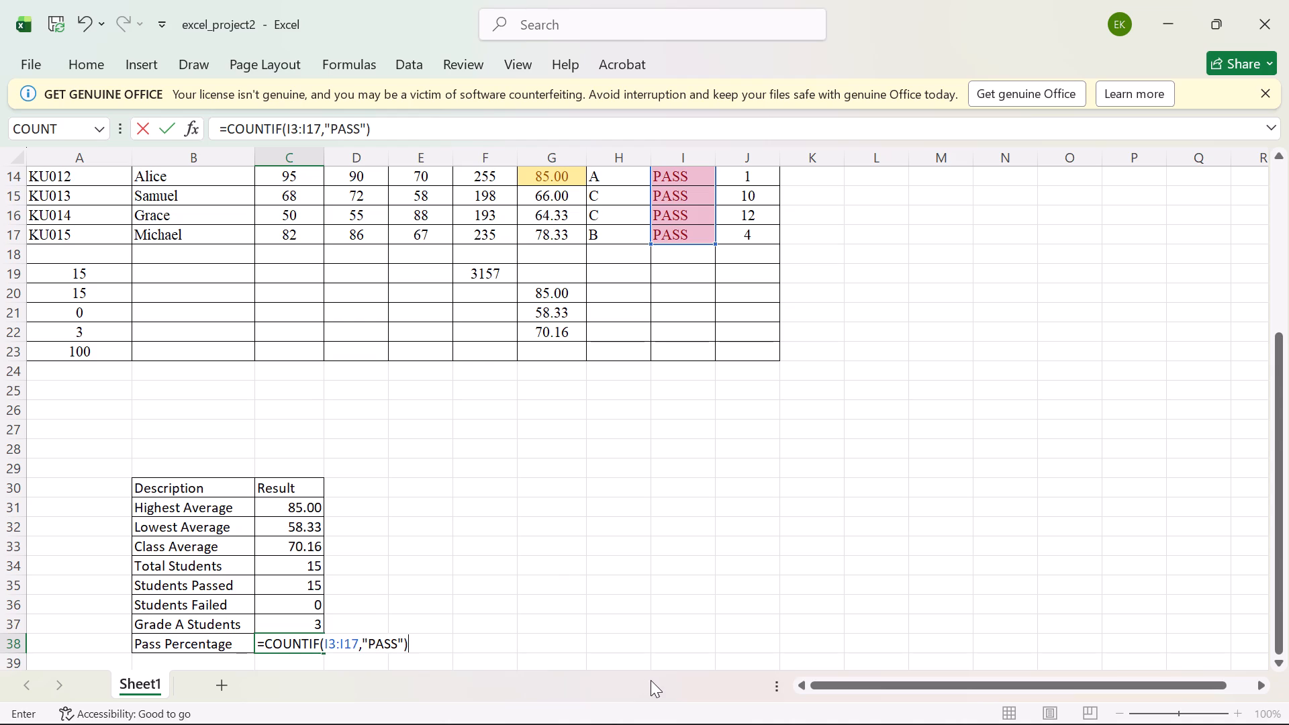
Extend the C38 formula by dividing by COUNTA(I3:I17) and multiplying by 100, and enter it.
key(slash)
text(COUNT)
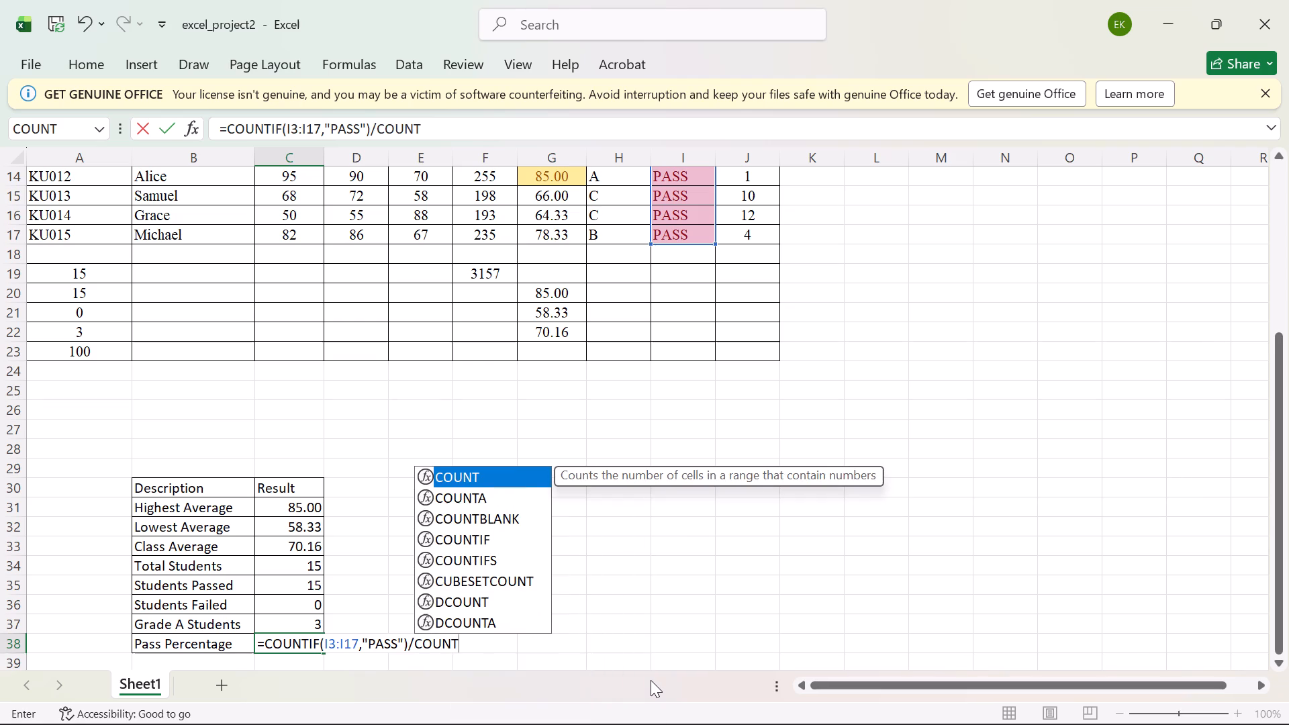
key(a)
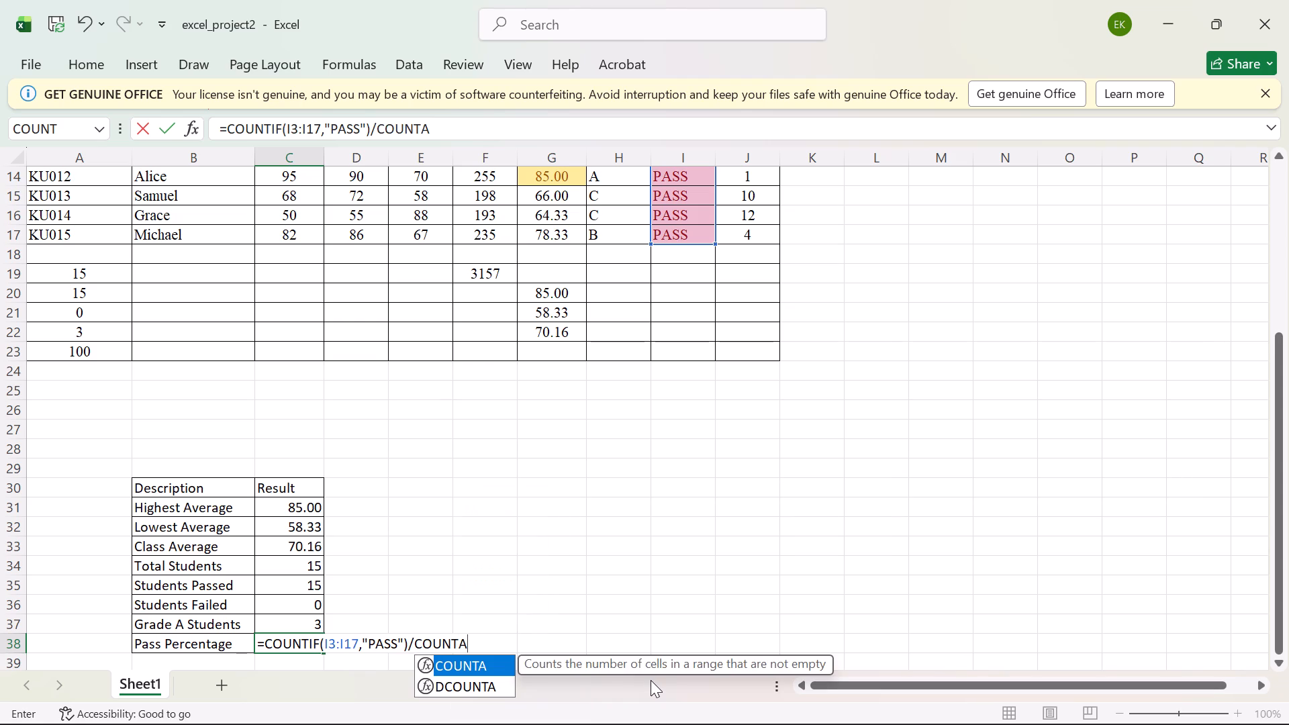
key(shift+parenleft)
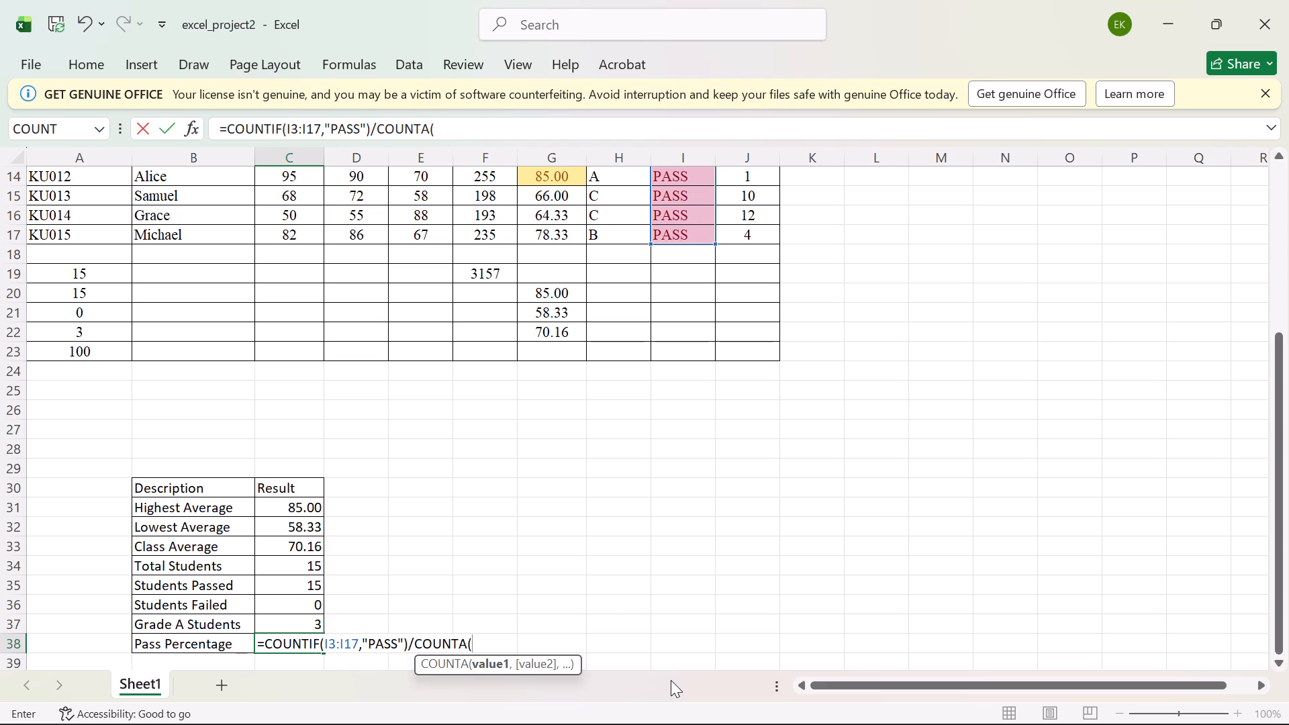
text(I3)
key(shift+colon)
text(I17)
key(shift+parenright)
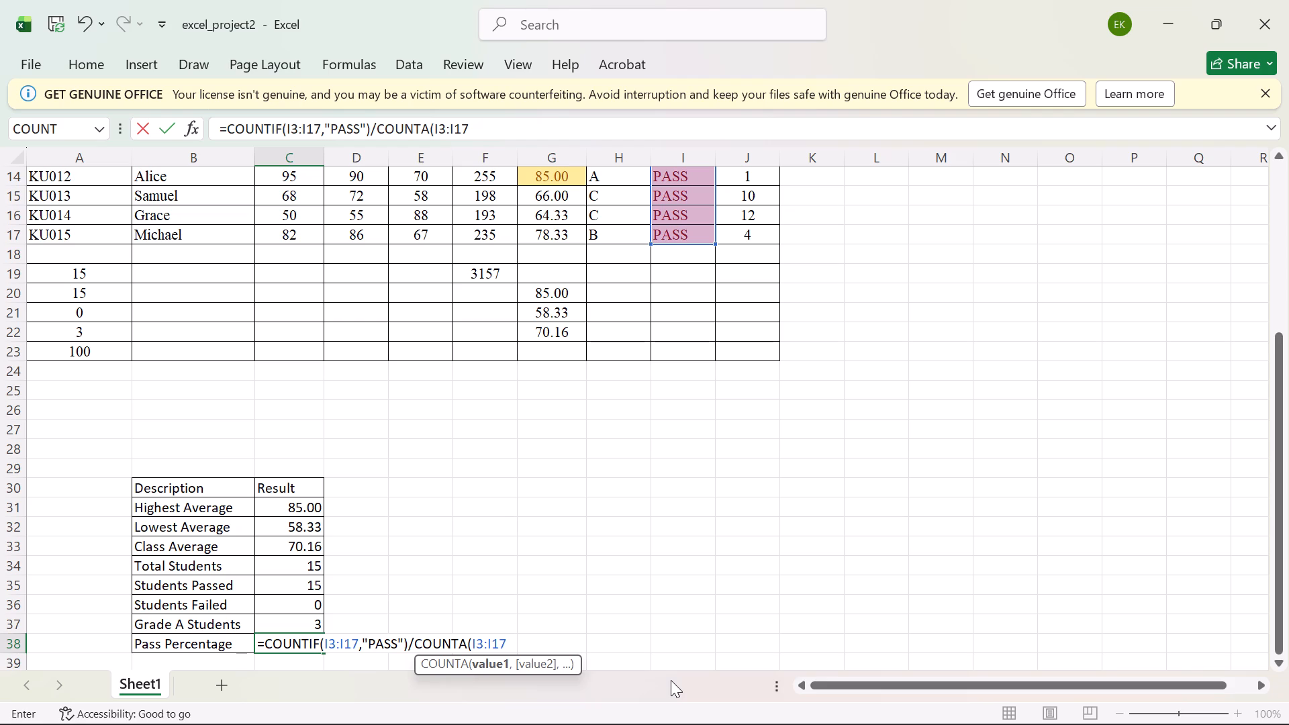
key(8)
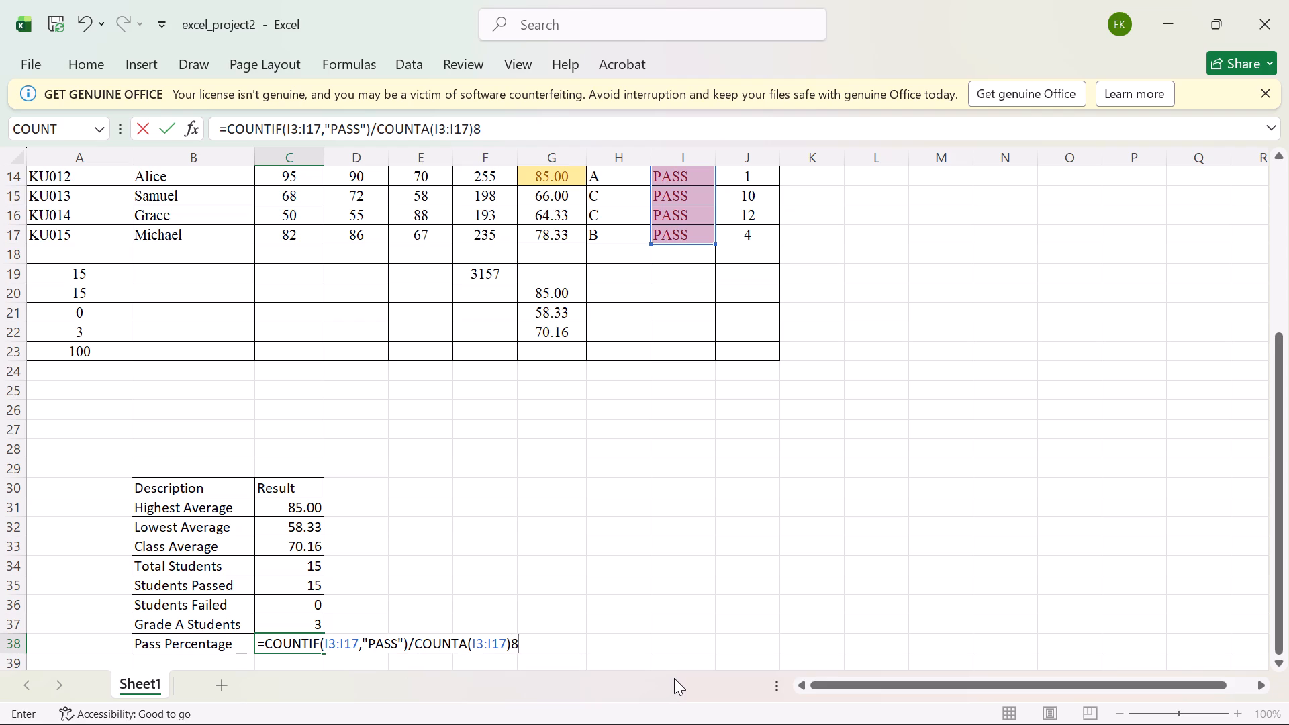
key(BackSpace)
key(shift+asterisk)
text(100)
key(Return)
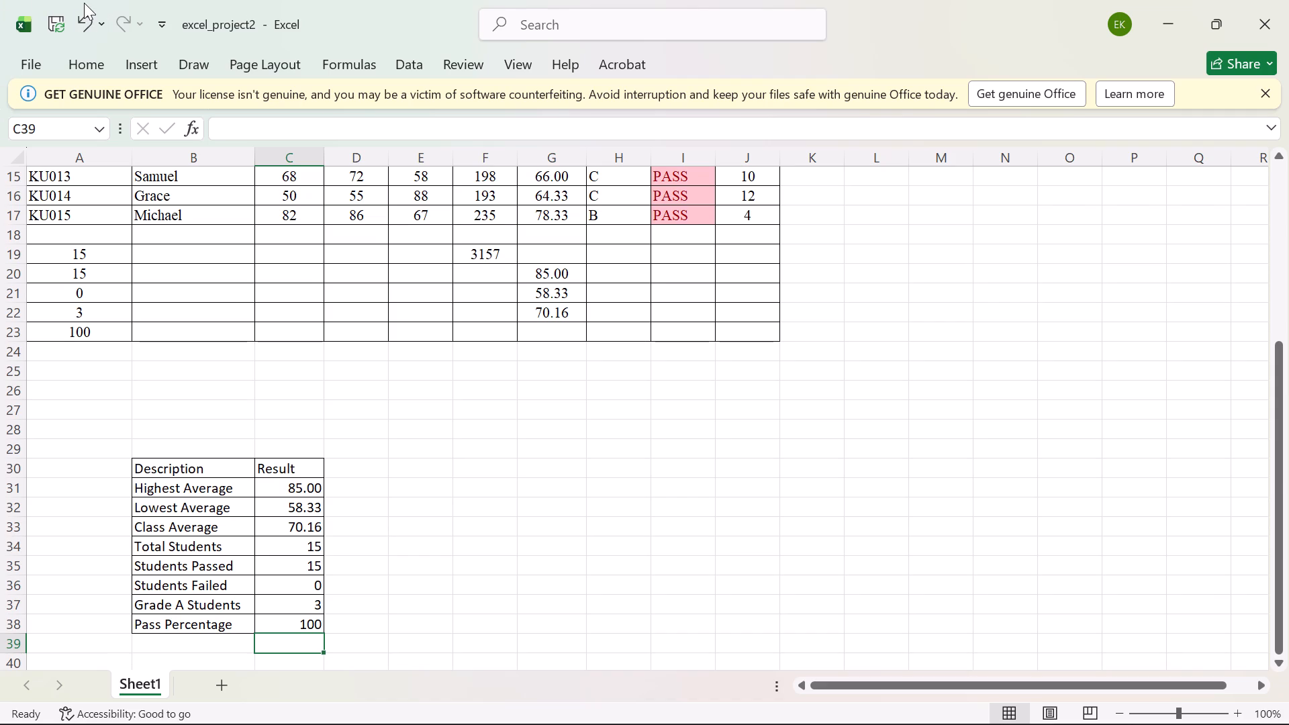
Save the workbook.
key(ctrl+s)
Insert a 3-D Column chart from the student names B3:B17 and their averages G3:G17.
scroll(362, 405, down, 2)
scroll(369, 388, up, 3)
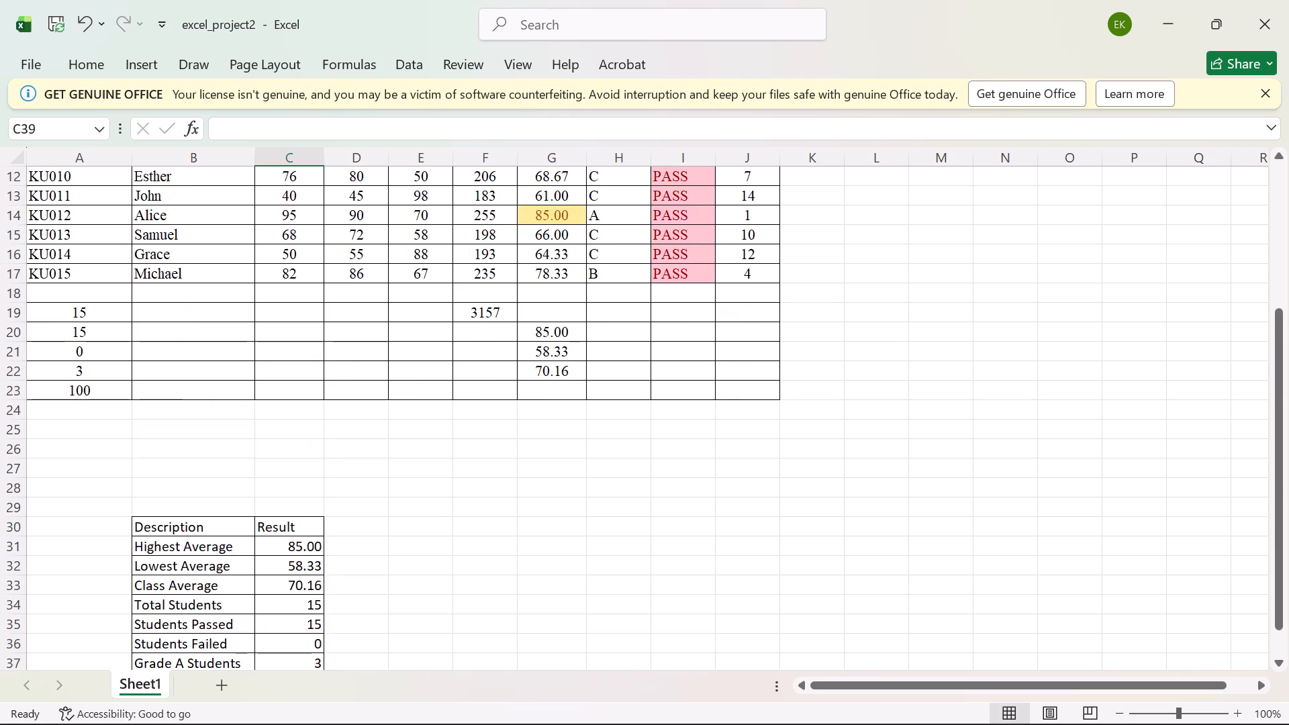
scroll(381, 369, up, 7)
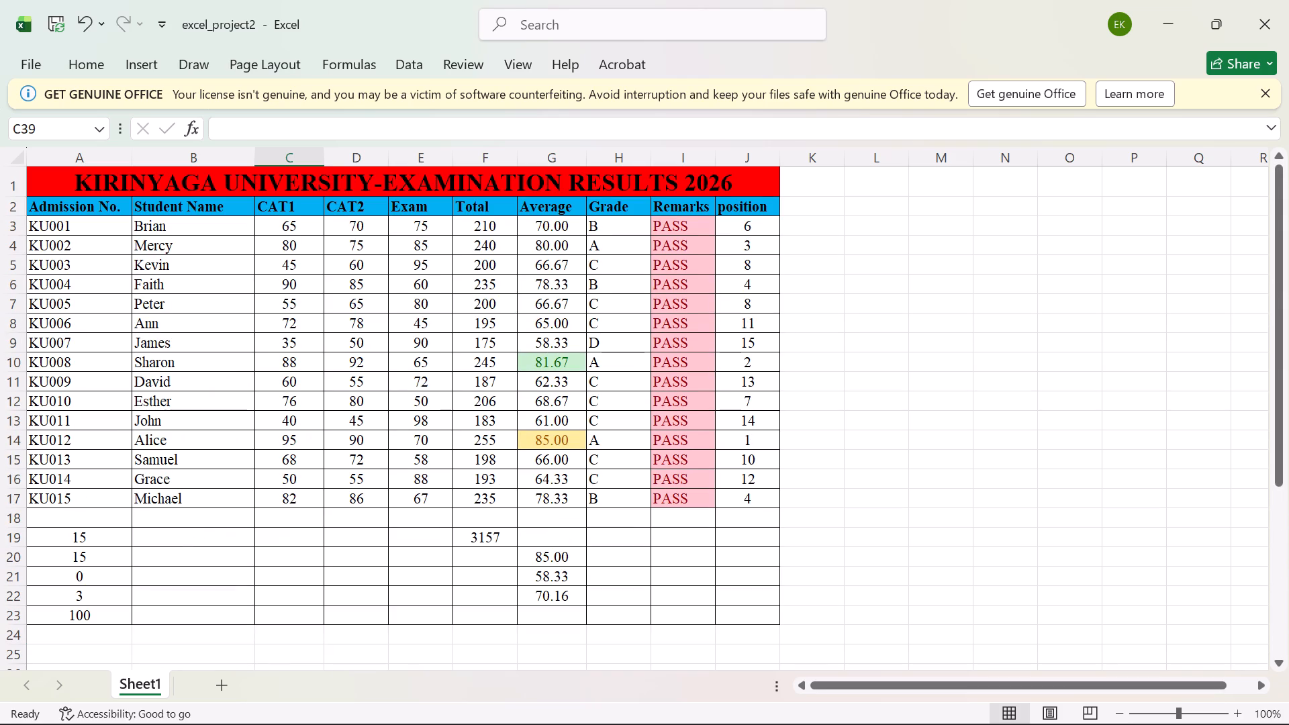
drag(150, 224, 160, 252)
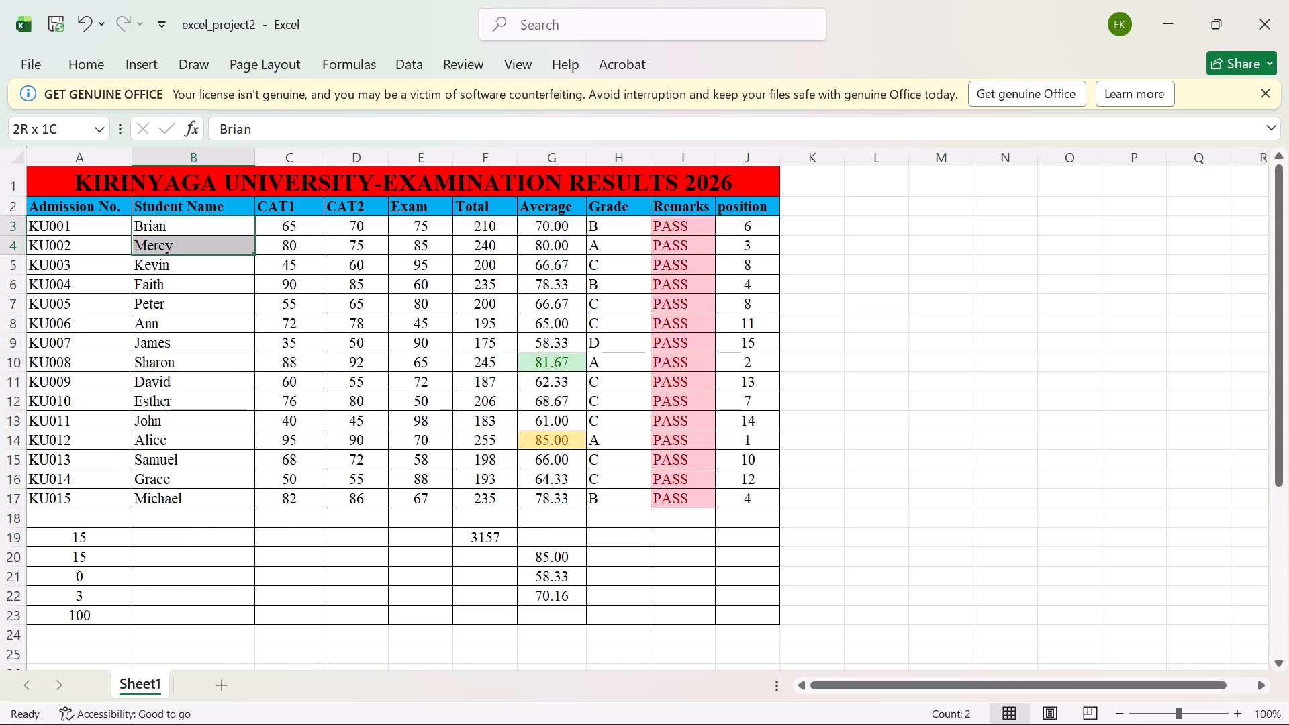
drag(160, 252, 209, 495)
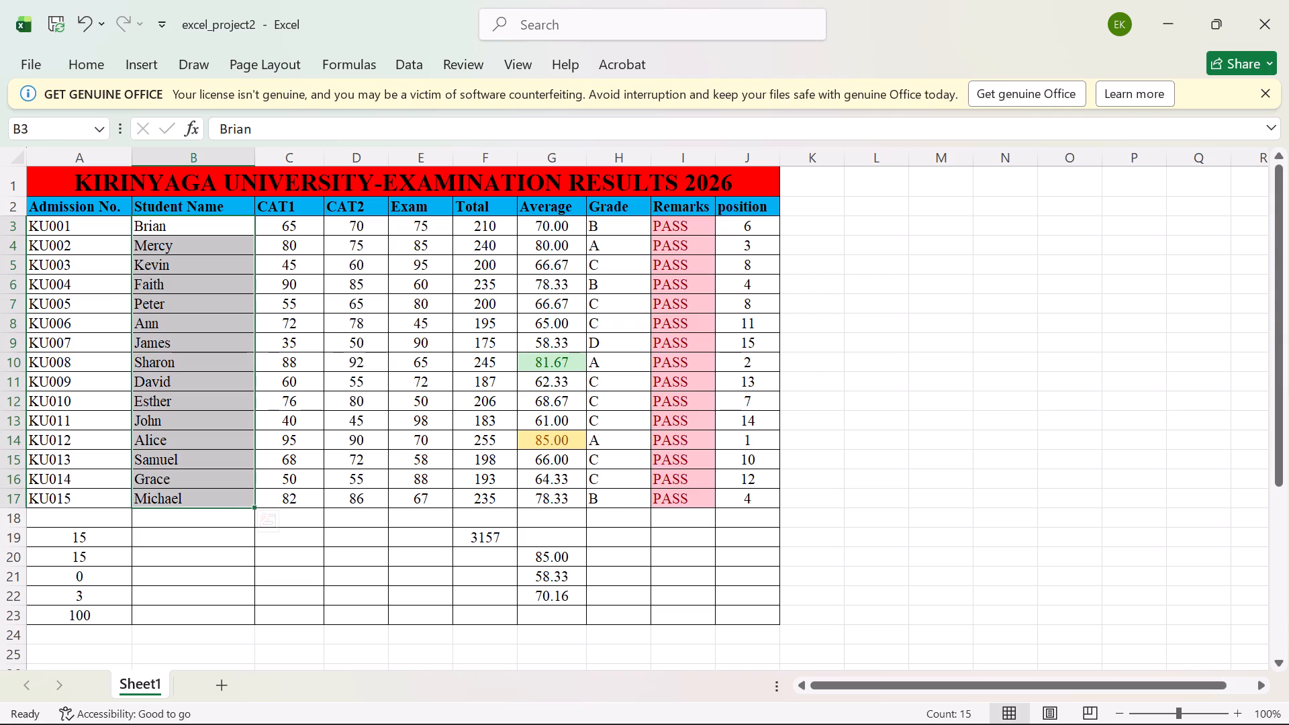
ctrl+drag(557, 223, 554, 443)
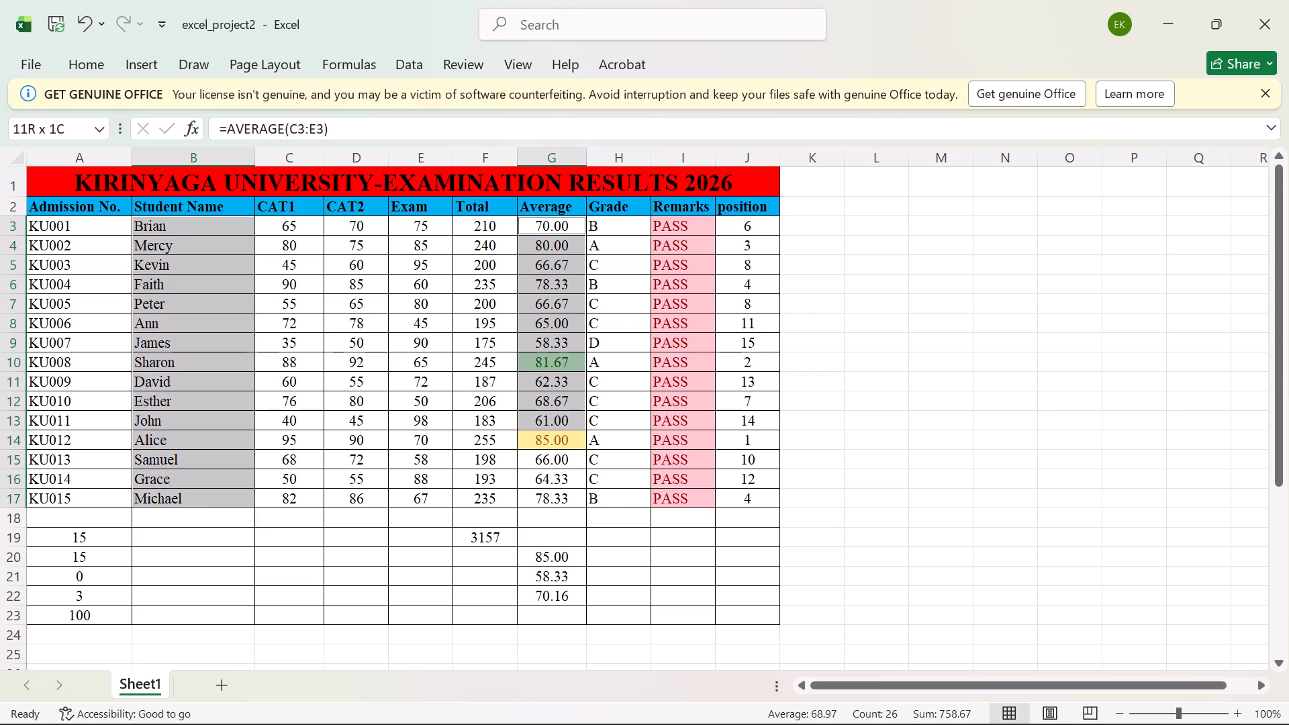
ctrl+drag(554, 443, 566, 501)
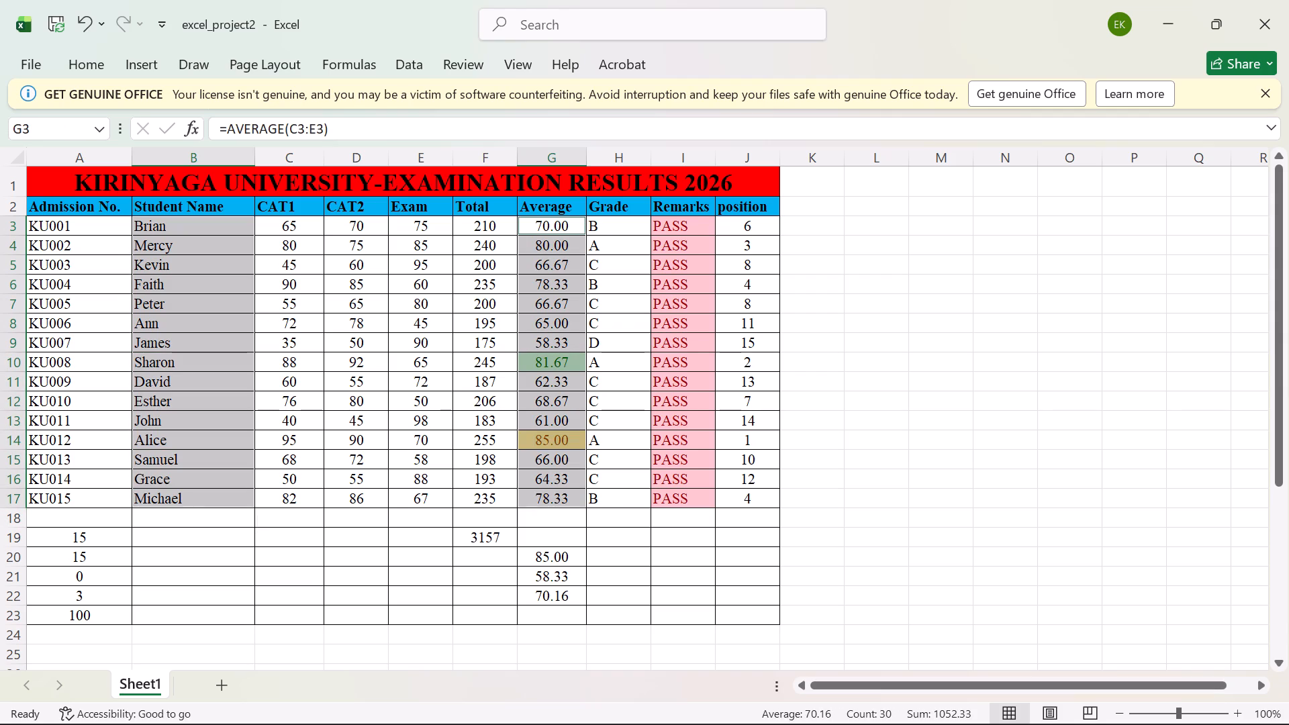
click(141, 70)
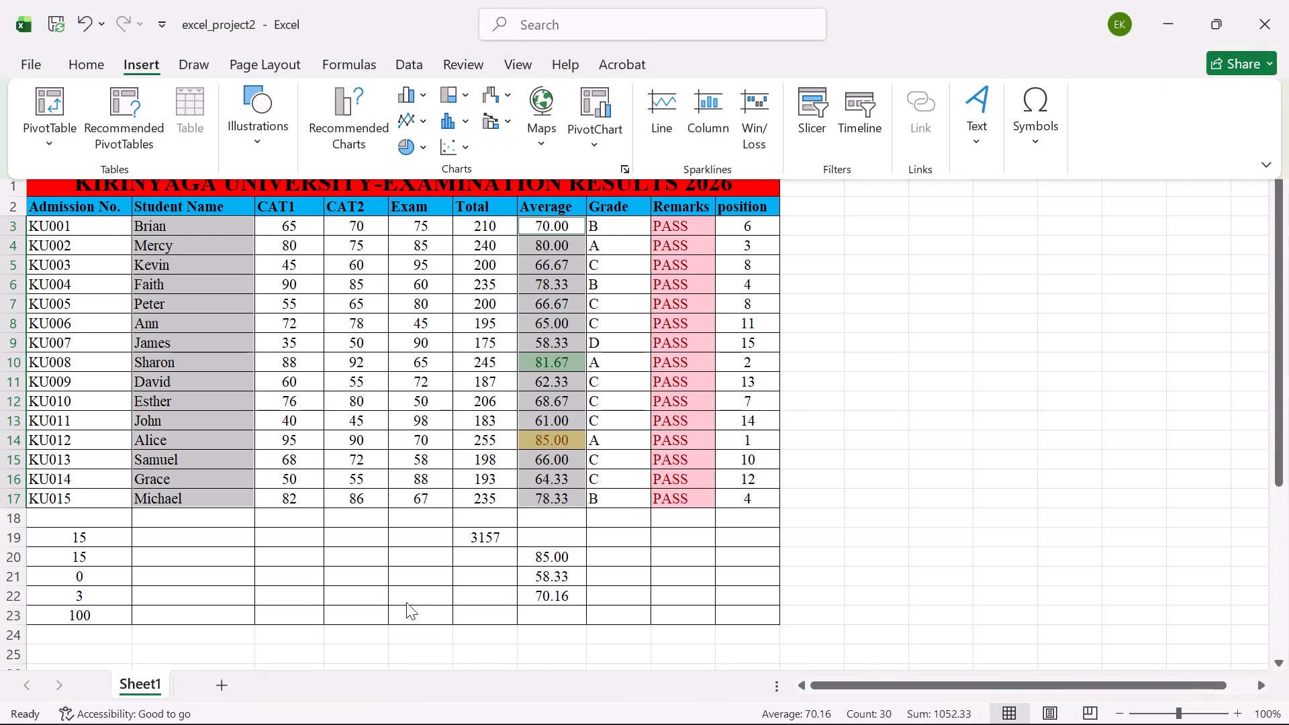
scroll(420, 606, down, 2)
scroll(248, 268, up, 1)
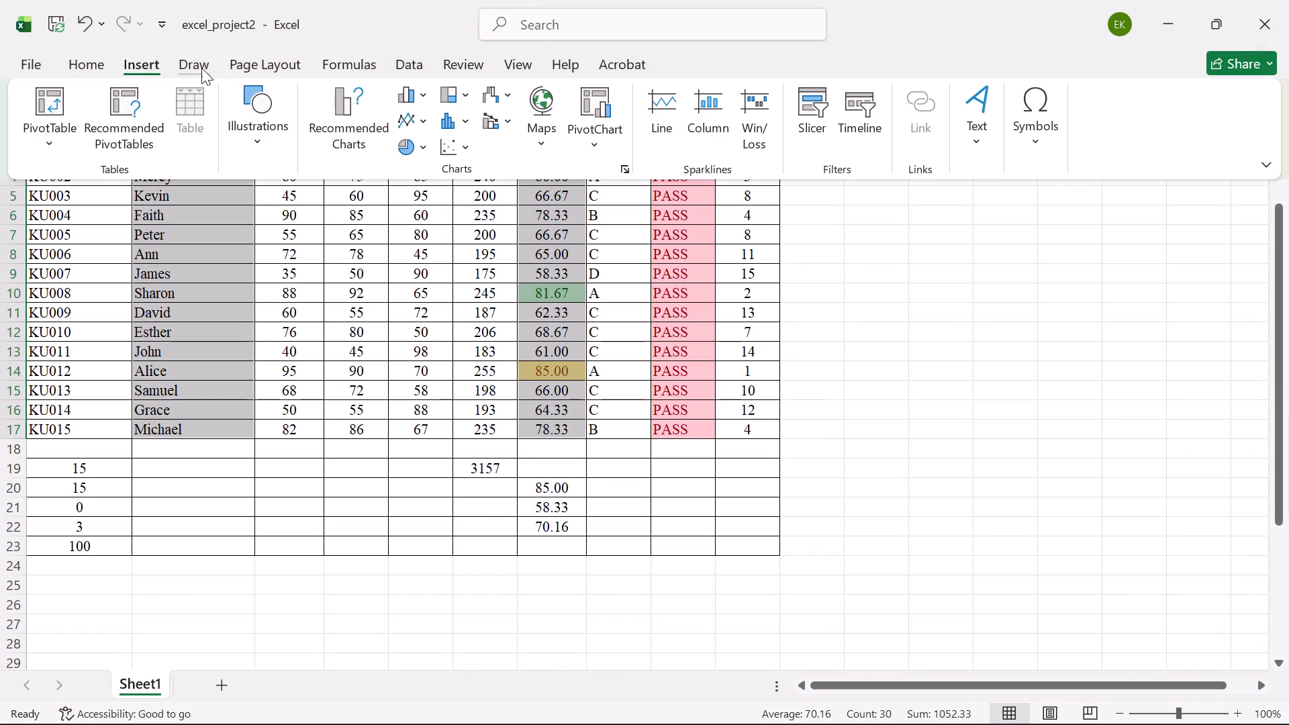
click(417, 91)
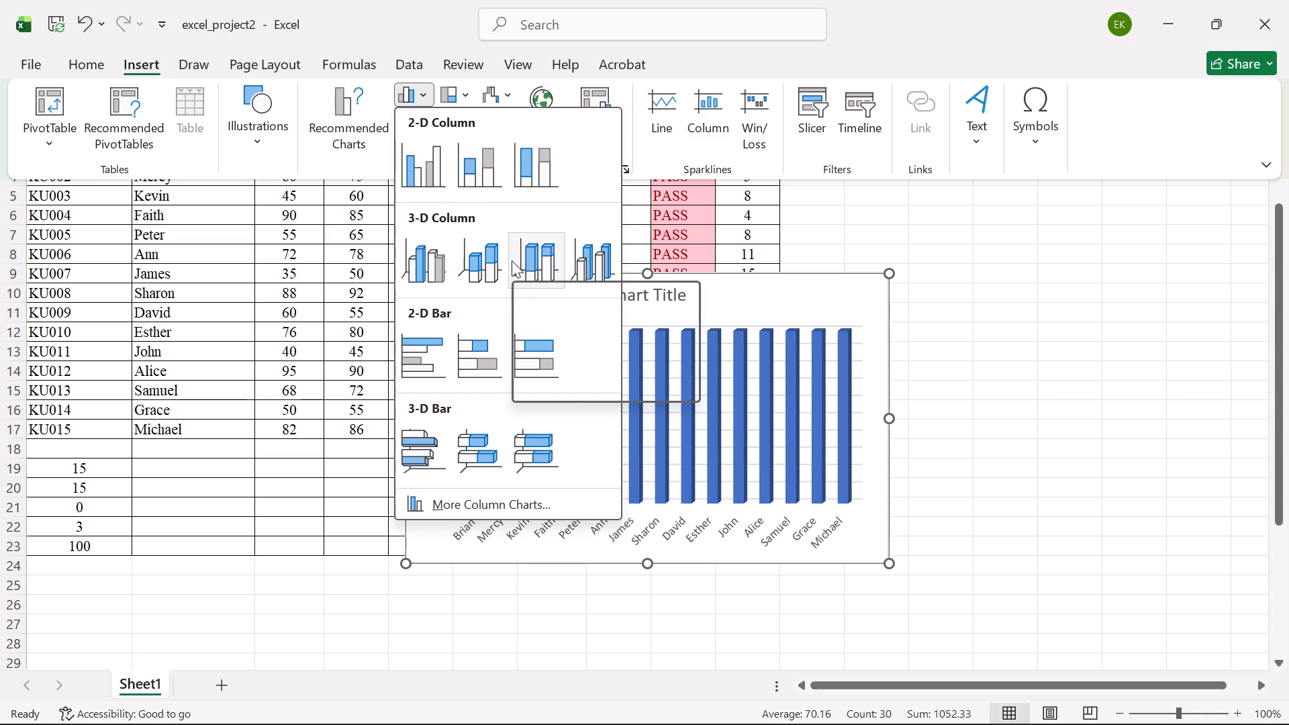
click(589, 261)
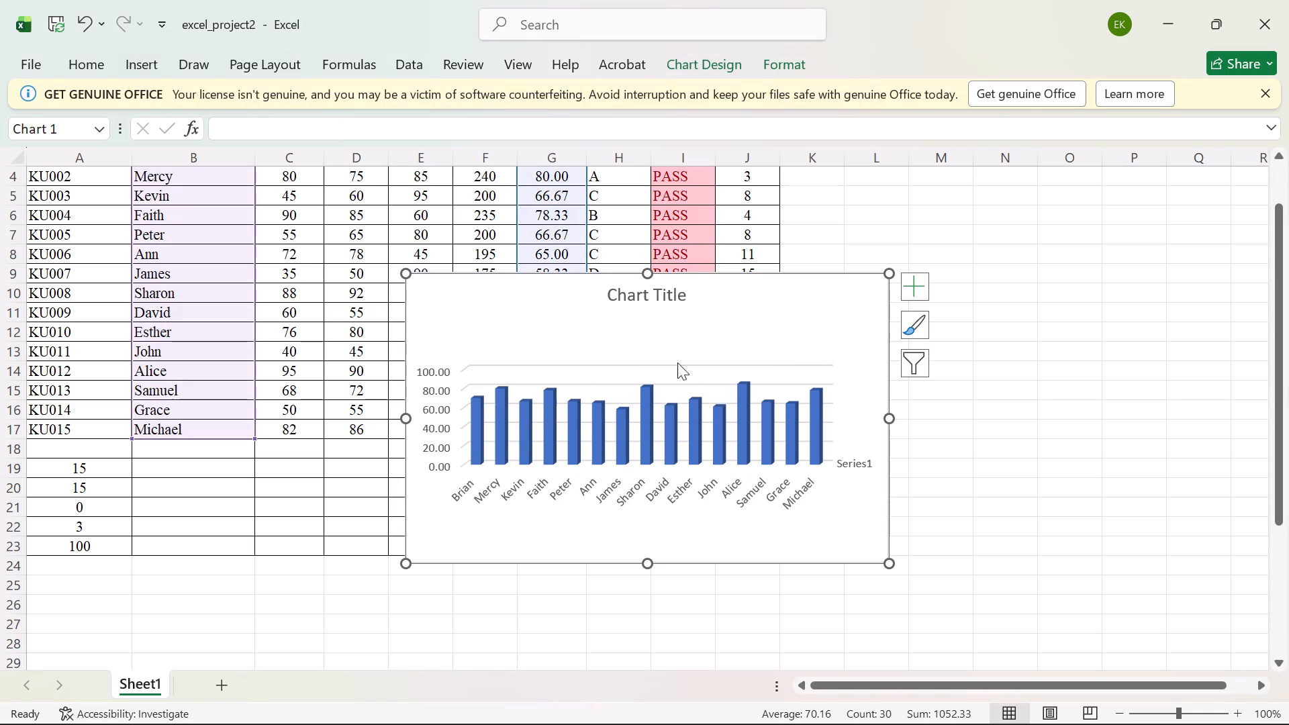
Replace the placeholder chart title with "Average Performance".
click(663, 291)
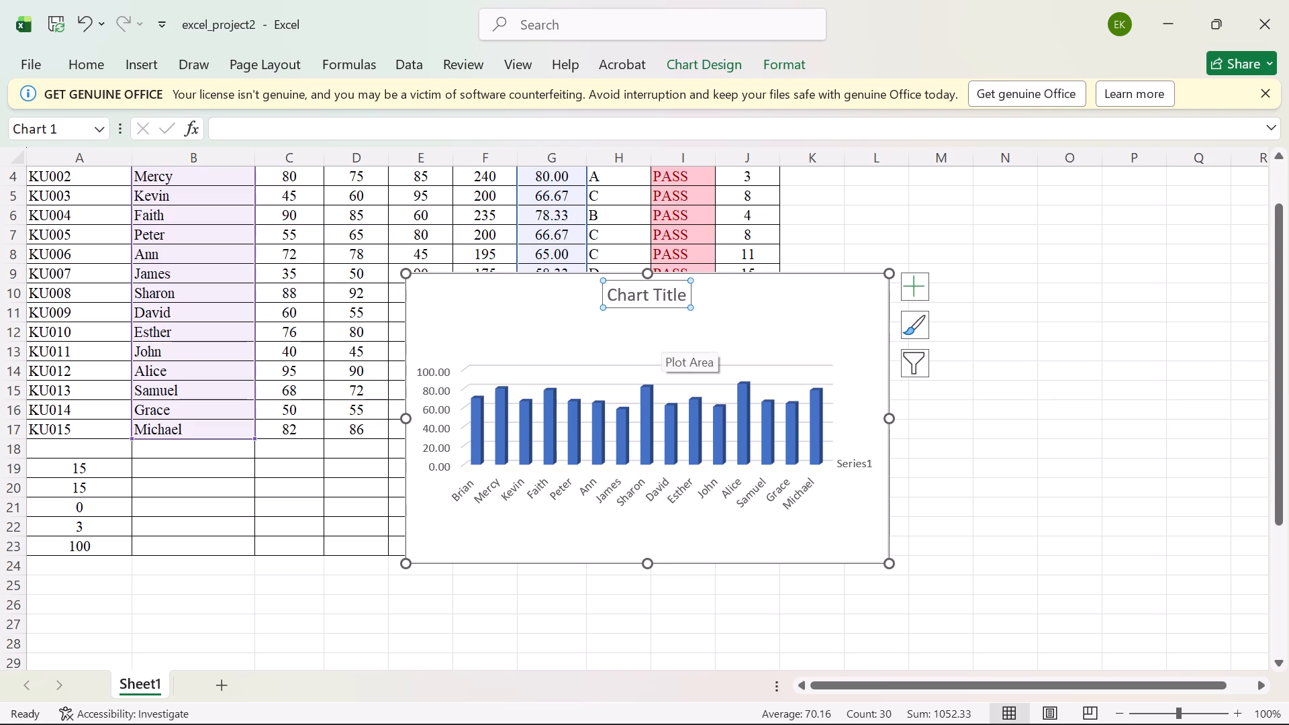
text(AVERA)
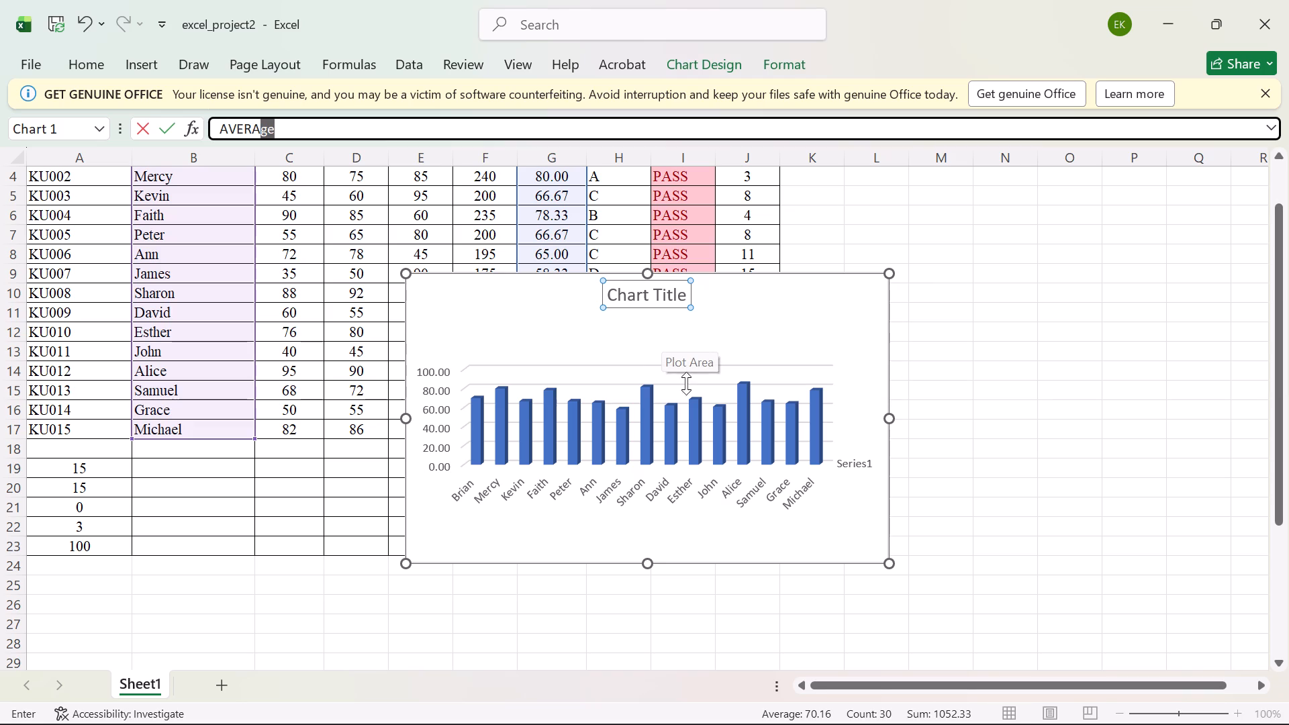
click(657, 299)
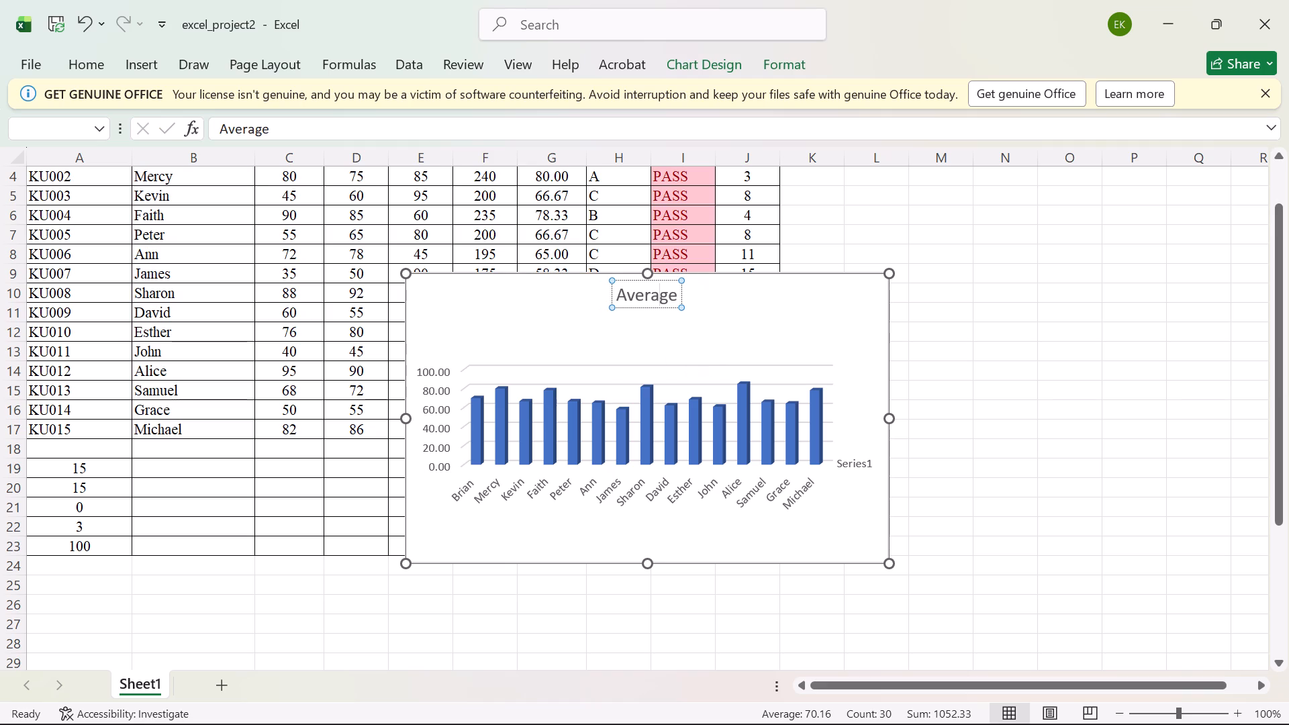
click(679, 297)
click(676, 297)
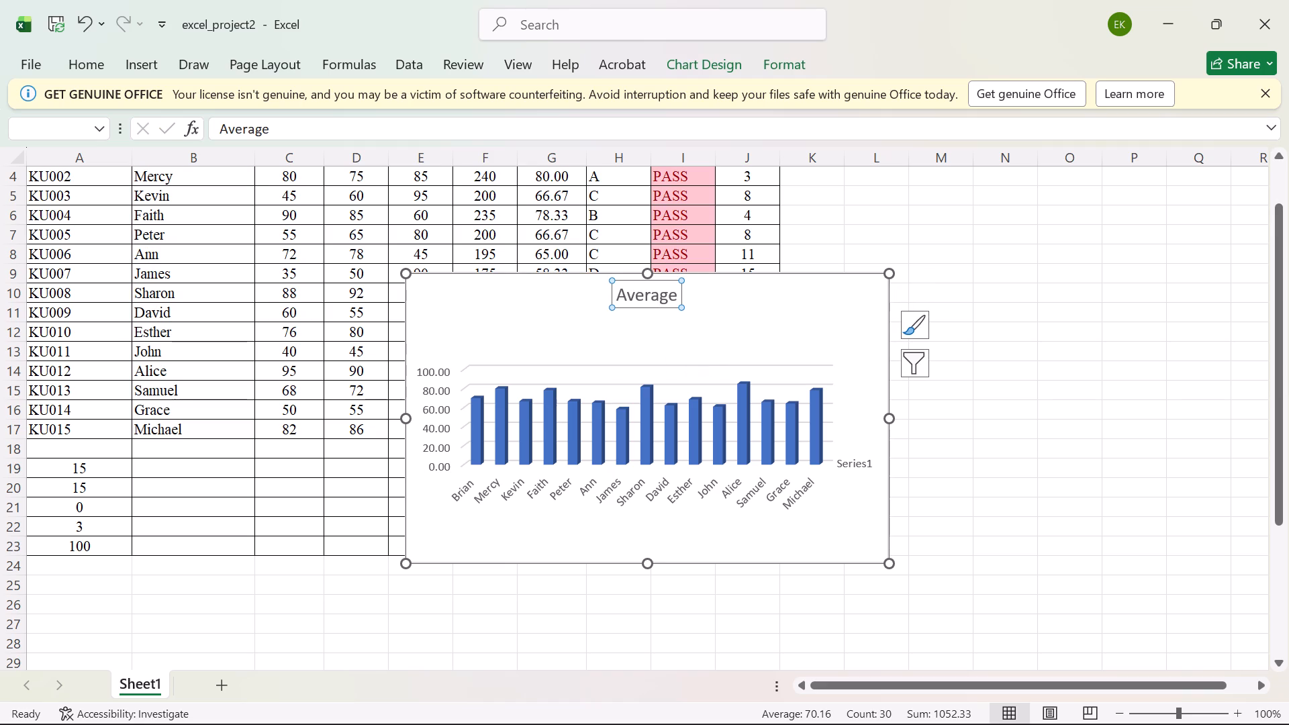
key(space)
text(PER)
key(BackSpace)
key(BackSpace)
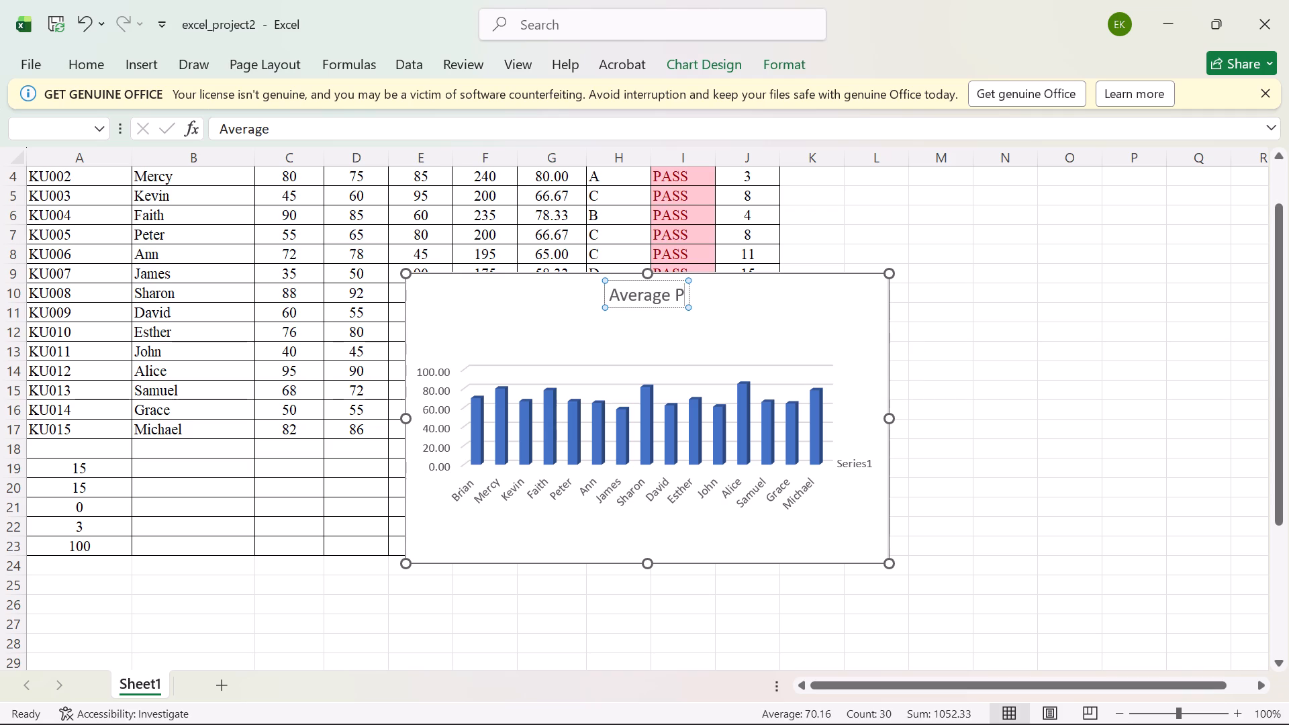
text(erform)
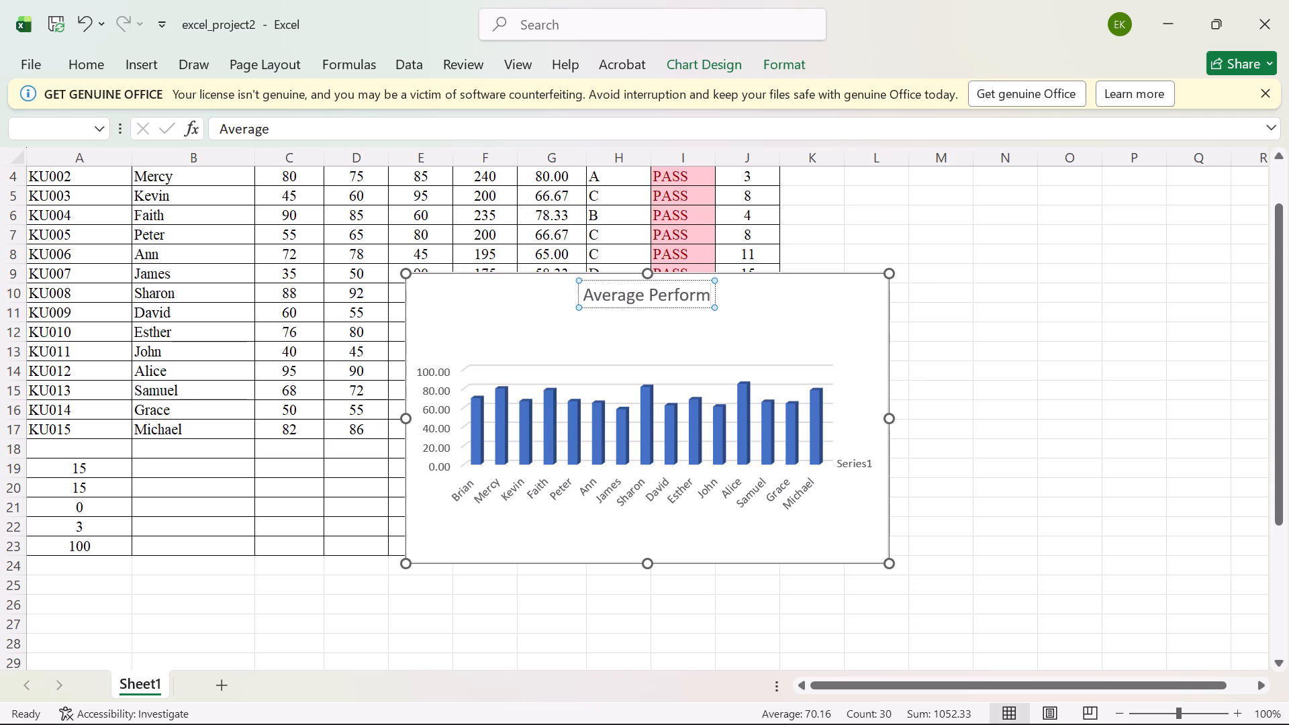
text(ance)
key(Return)
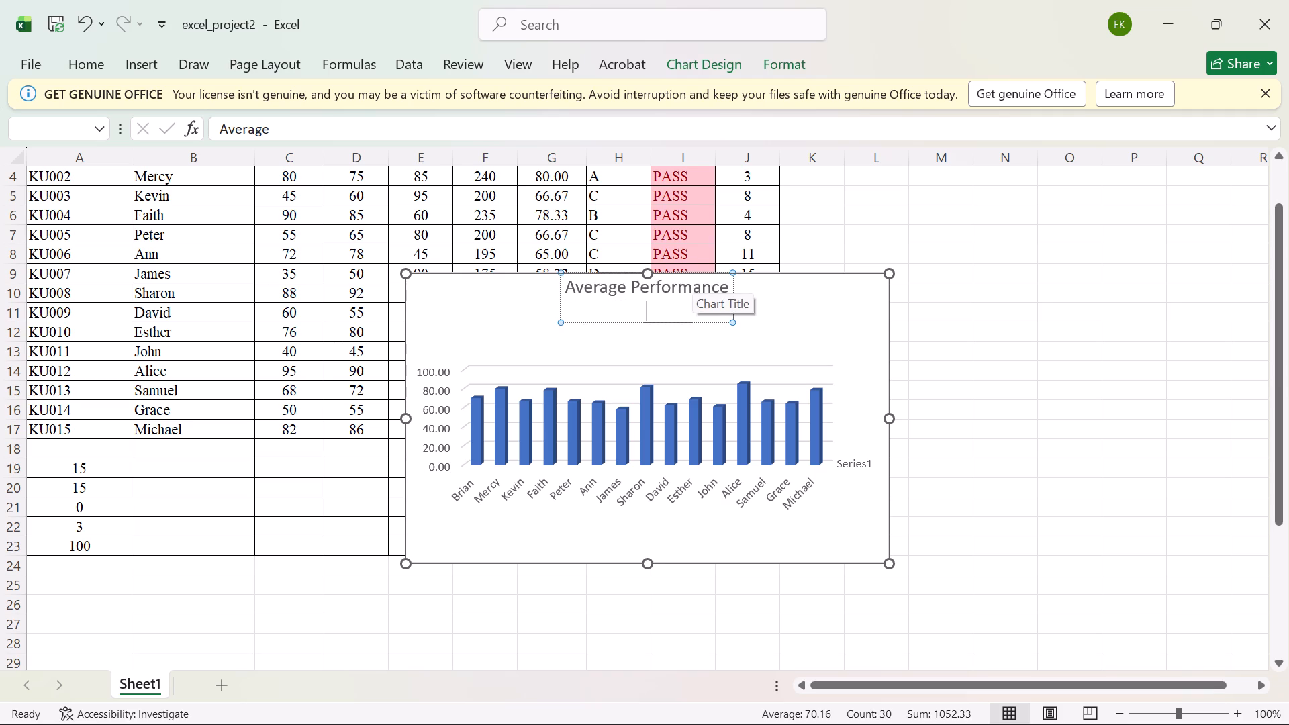
Make the whole "Average Performance" chart title bold.
click(92, 66)
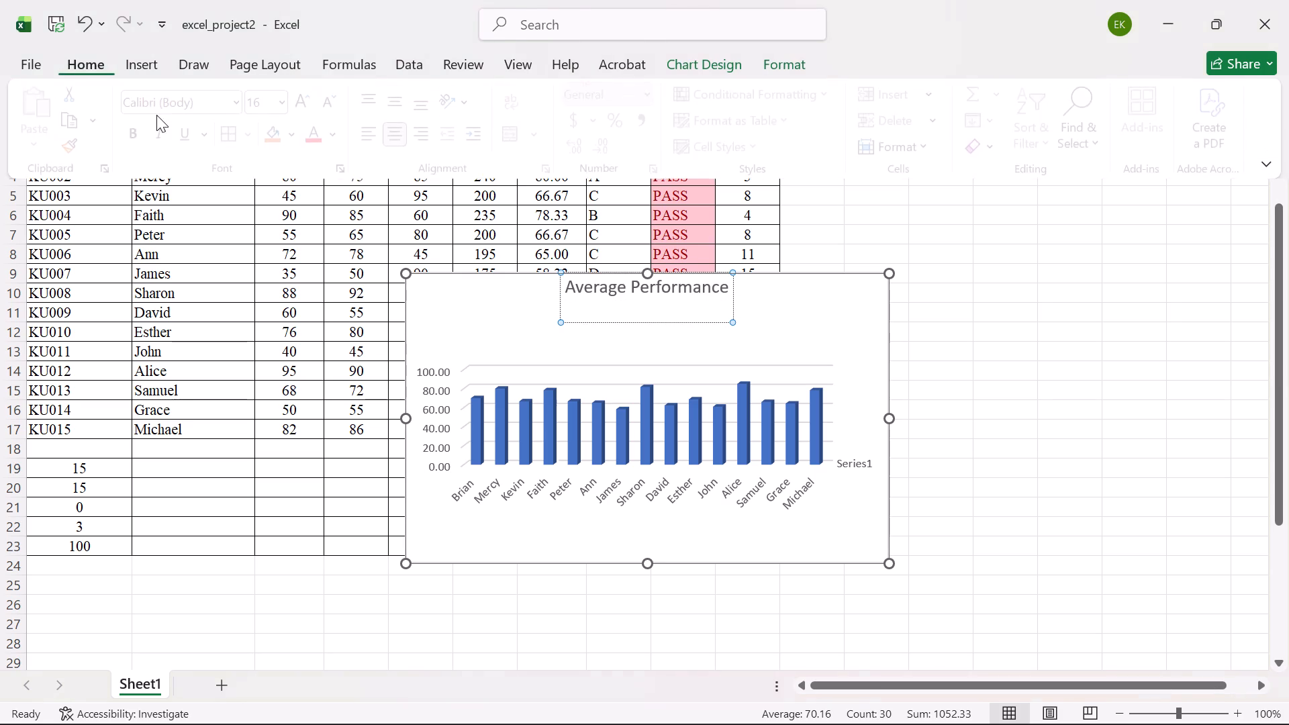
click(150, 136)
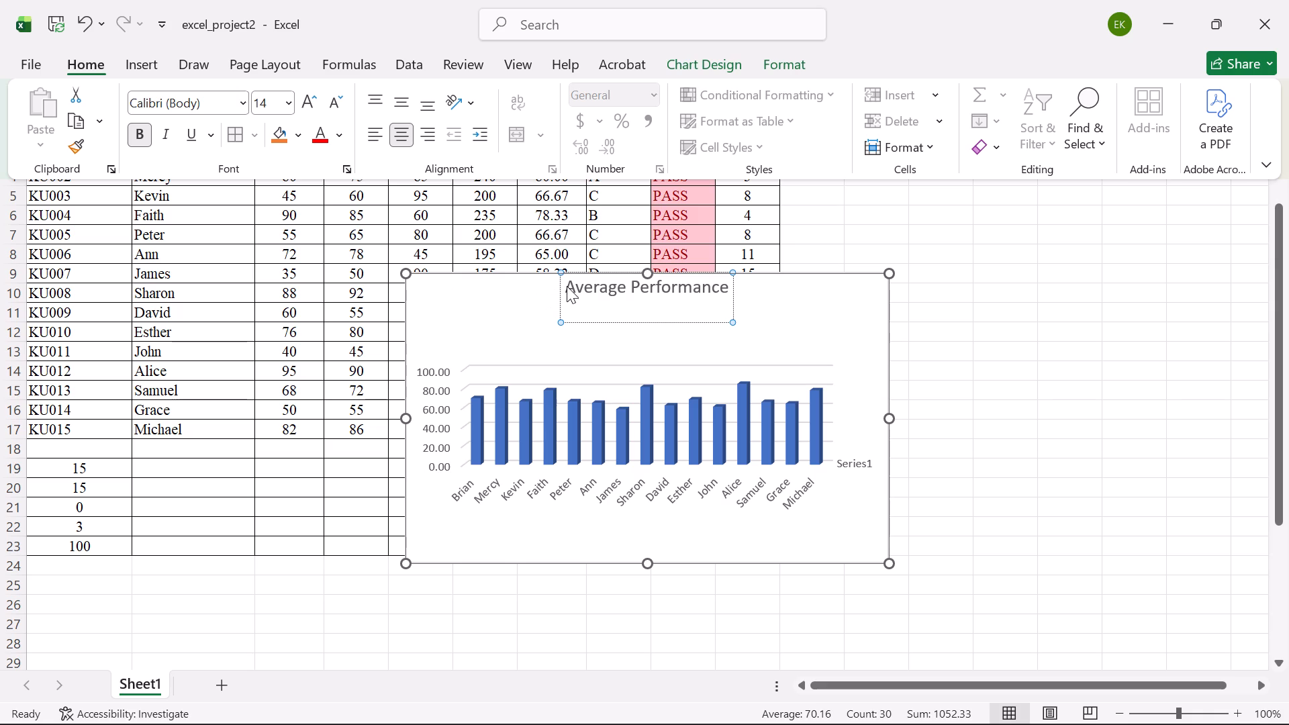
drag(567, 286, 691, 289)
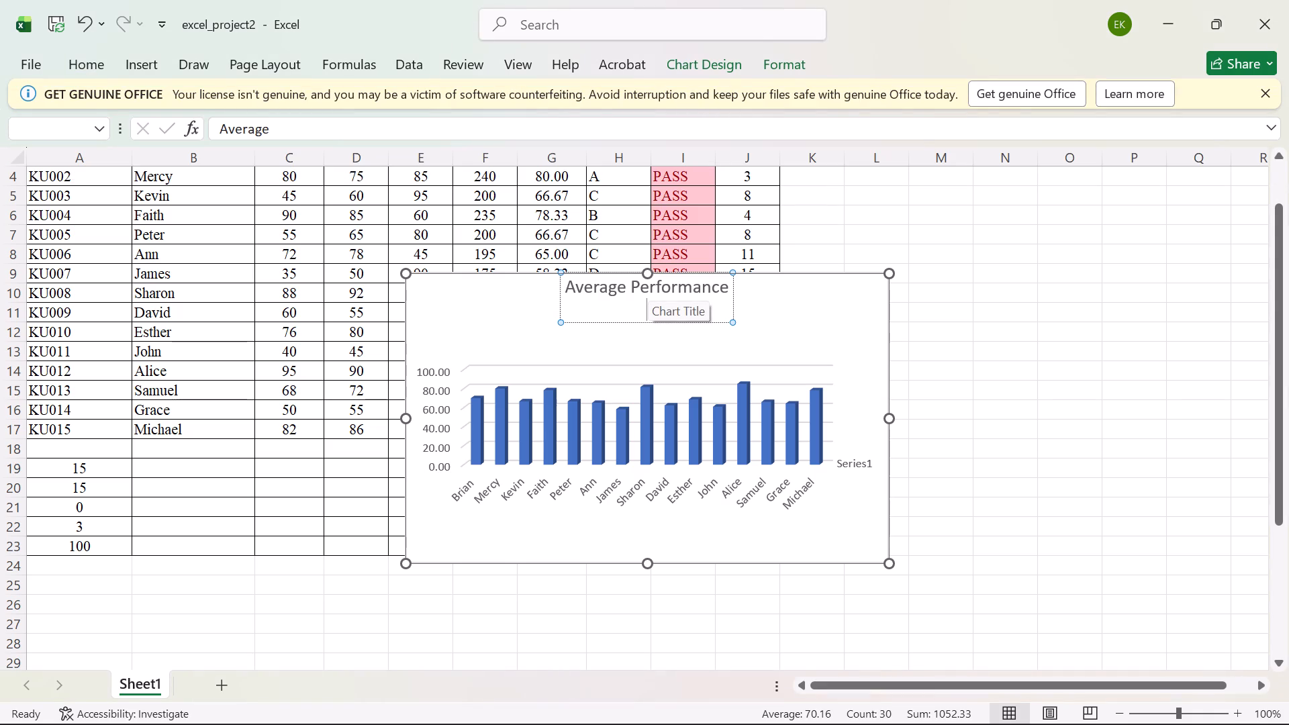
drag(720, 293, 684, 293)
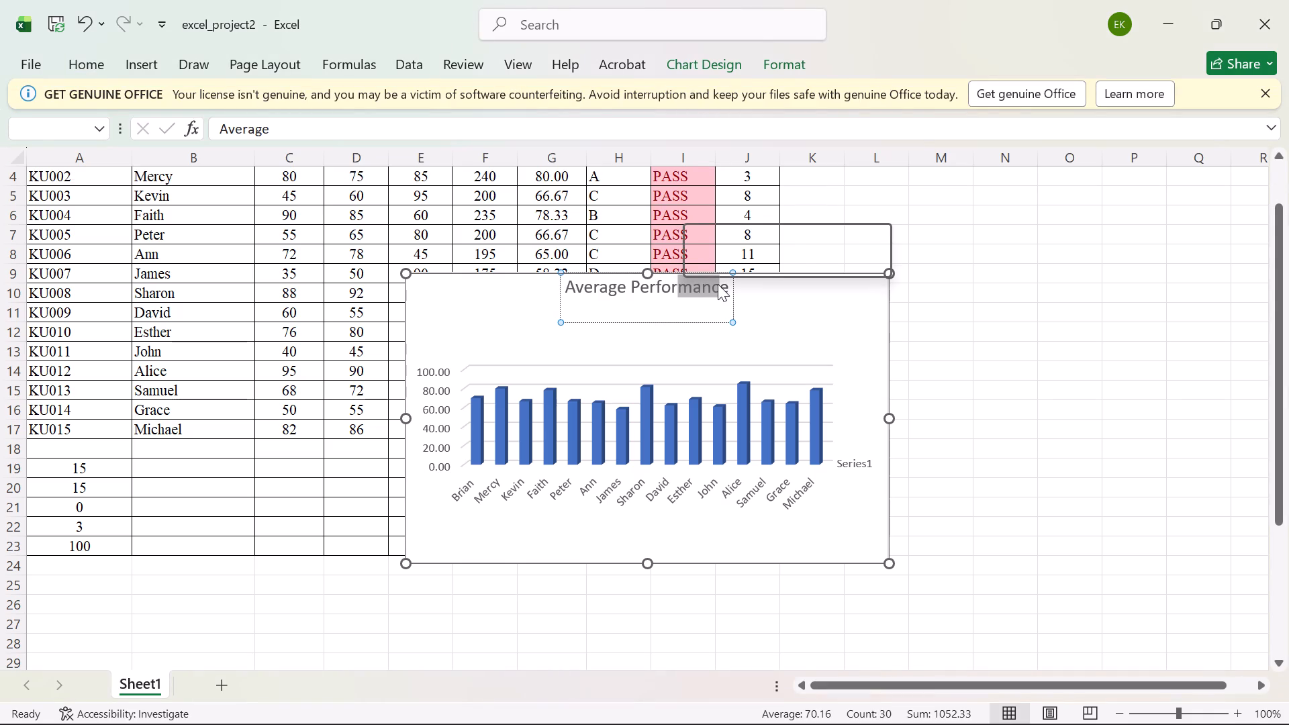
drag(728, 283, 610, 284)
key(shift+b)
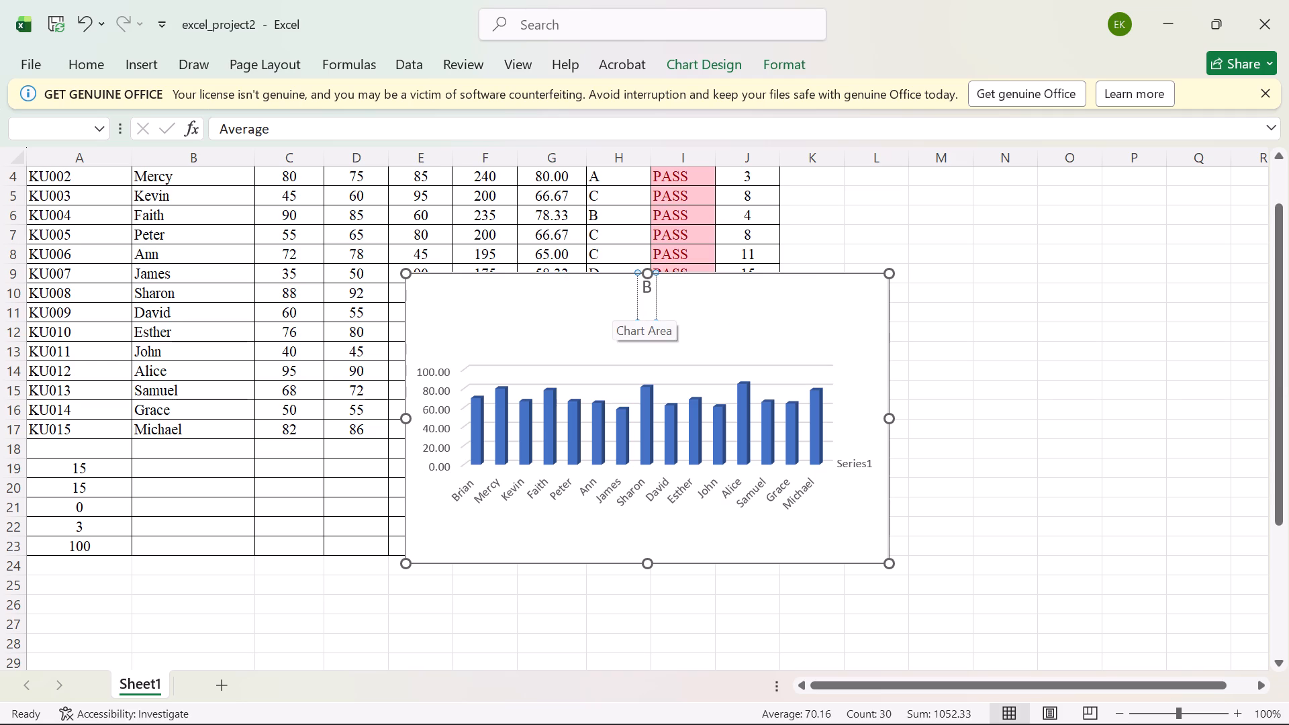
key(BackSpace)
click(90, 26)
click(90, 26)
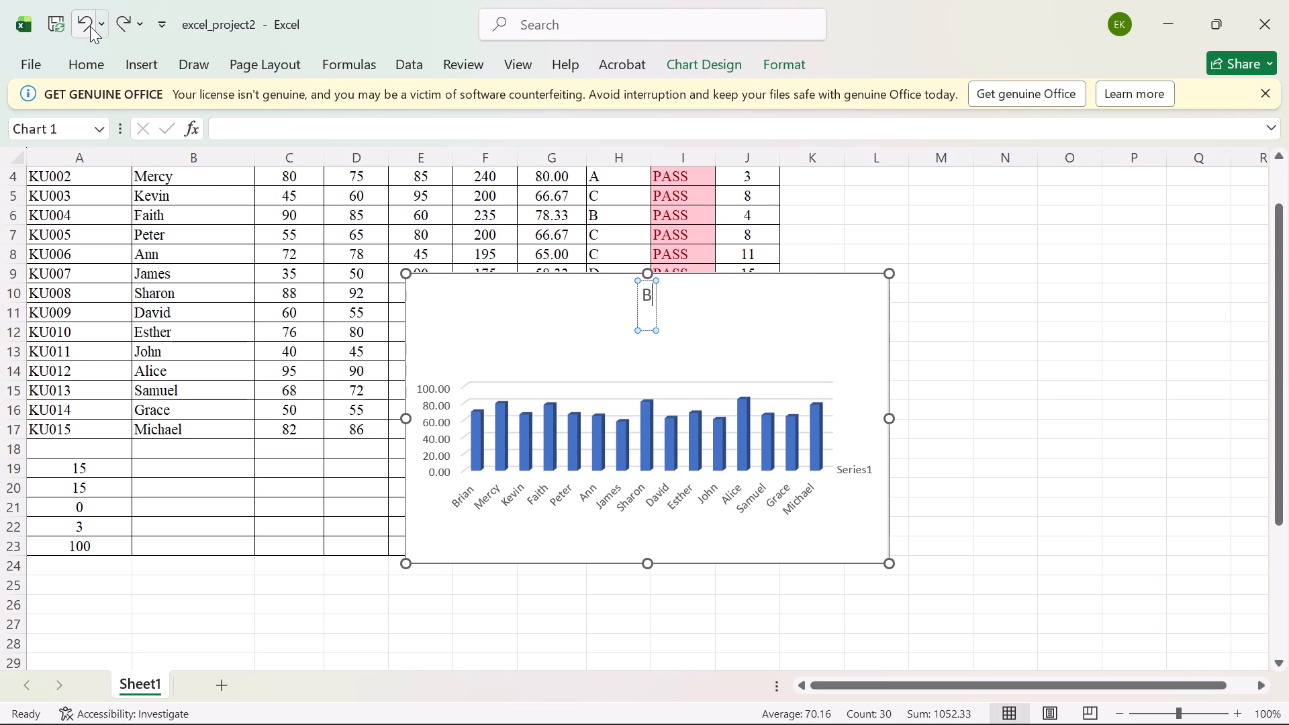
key(ctrl+b)
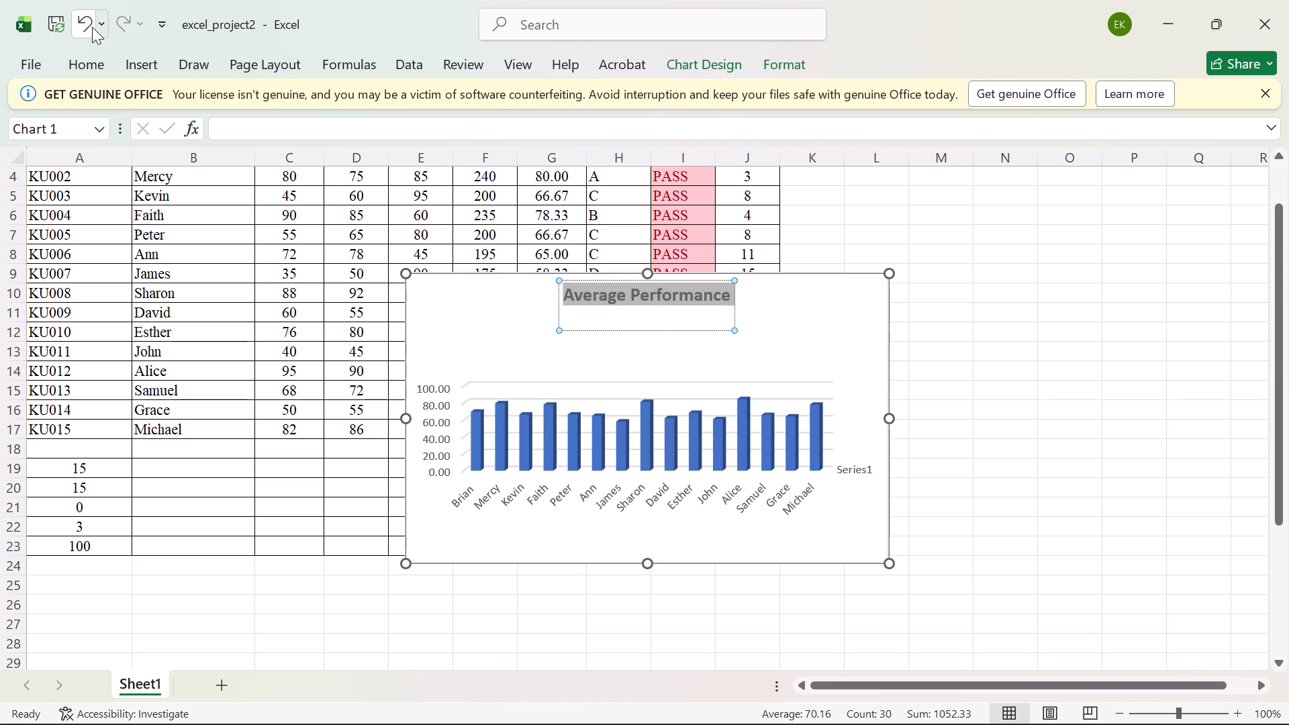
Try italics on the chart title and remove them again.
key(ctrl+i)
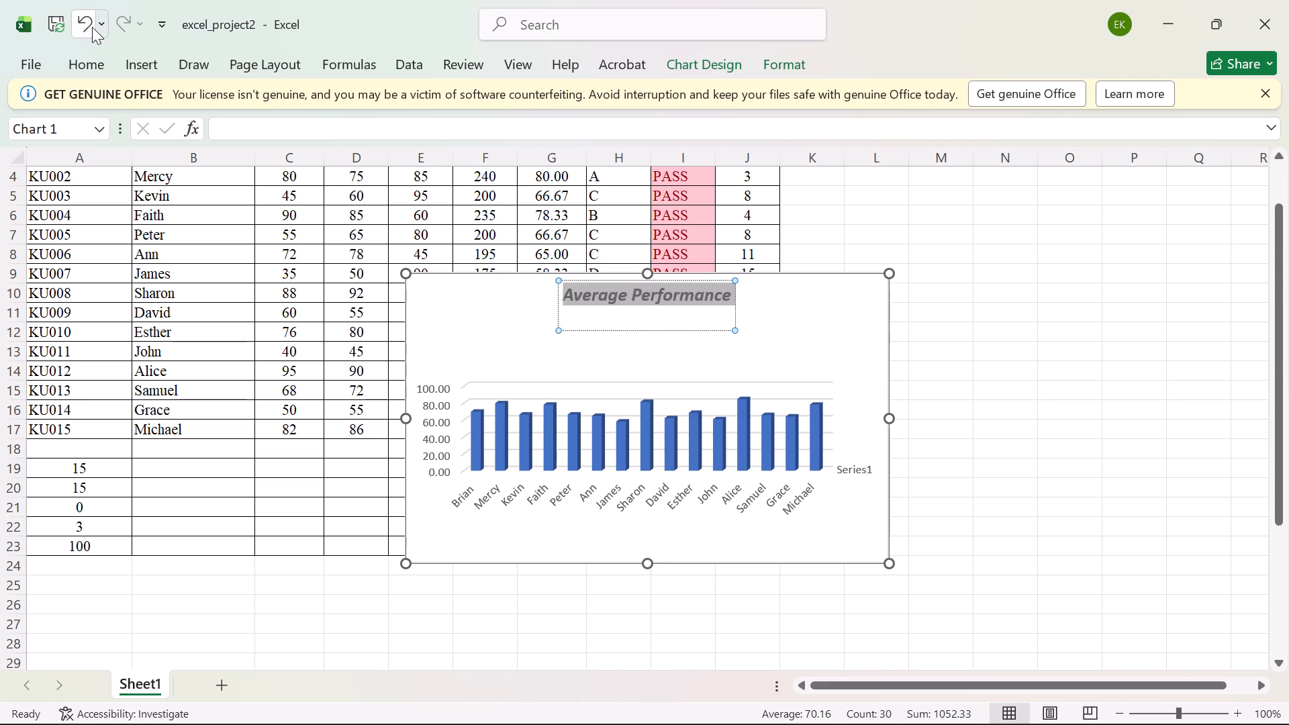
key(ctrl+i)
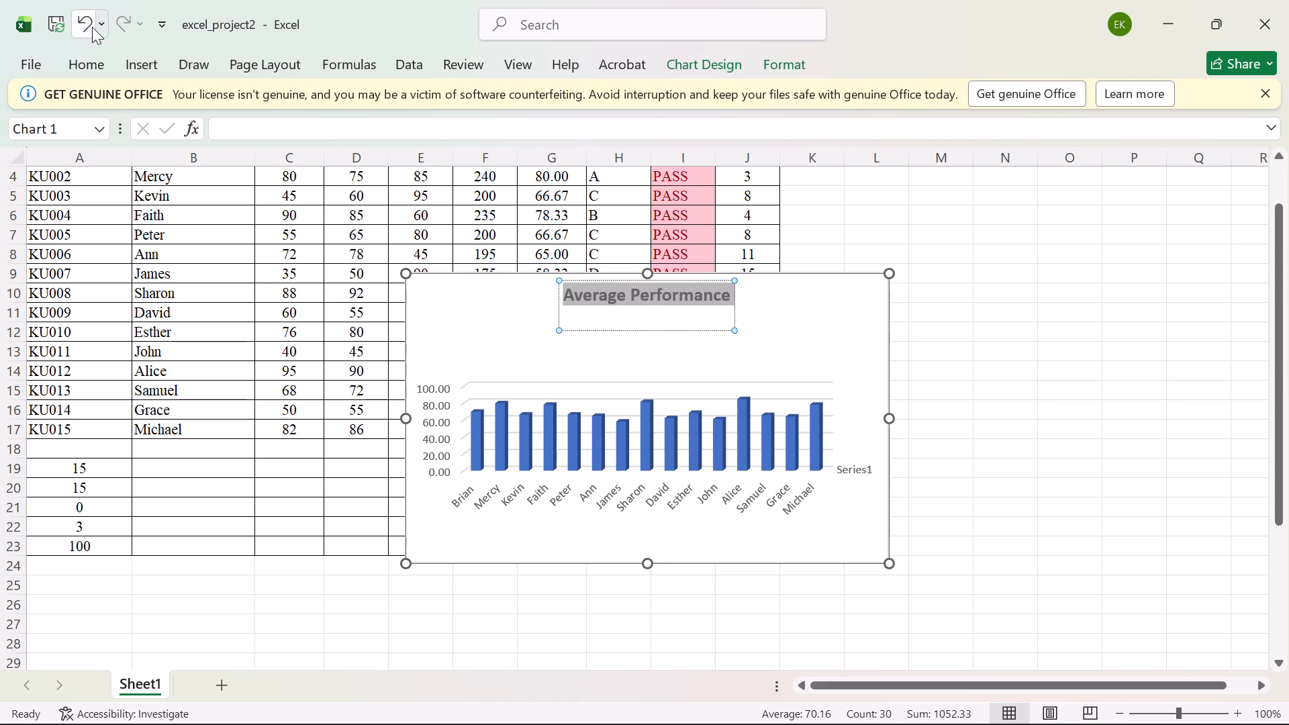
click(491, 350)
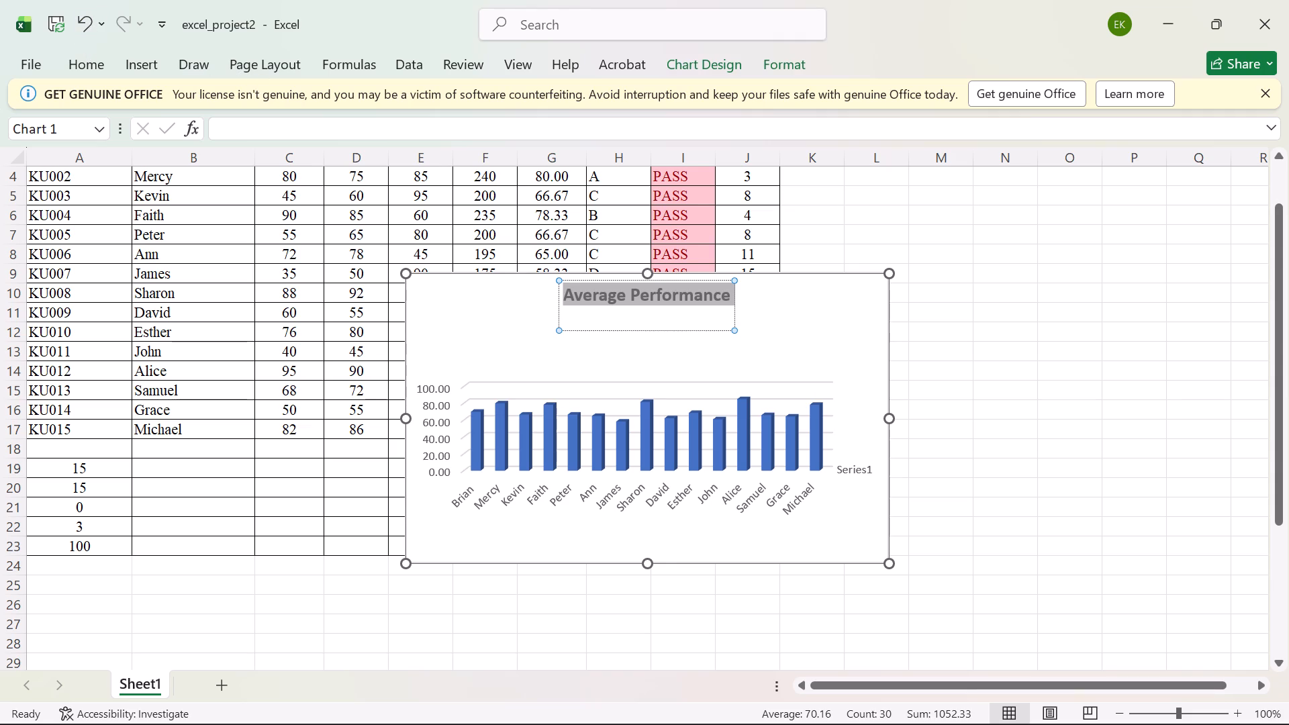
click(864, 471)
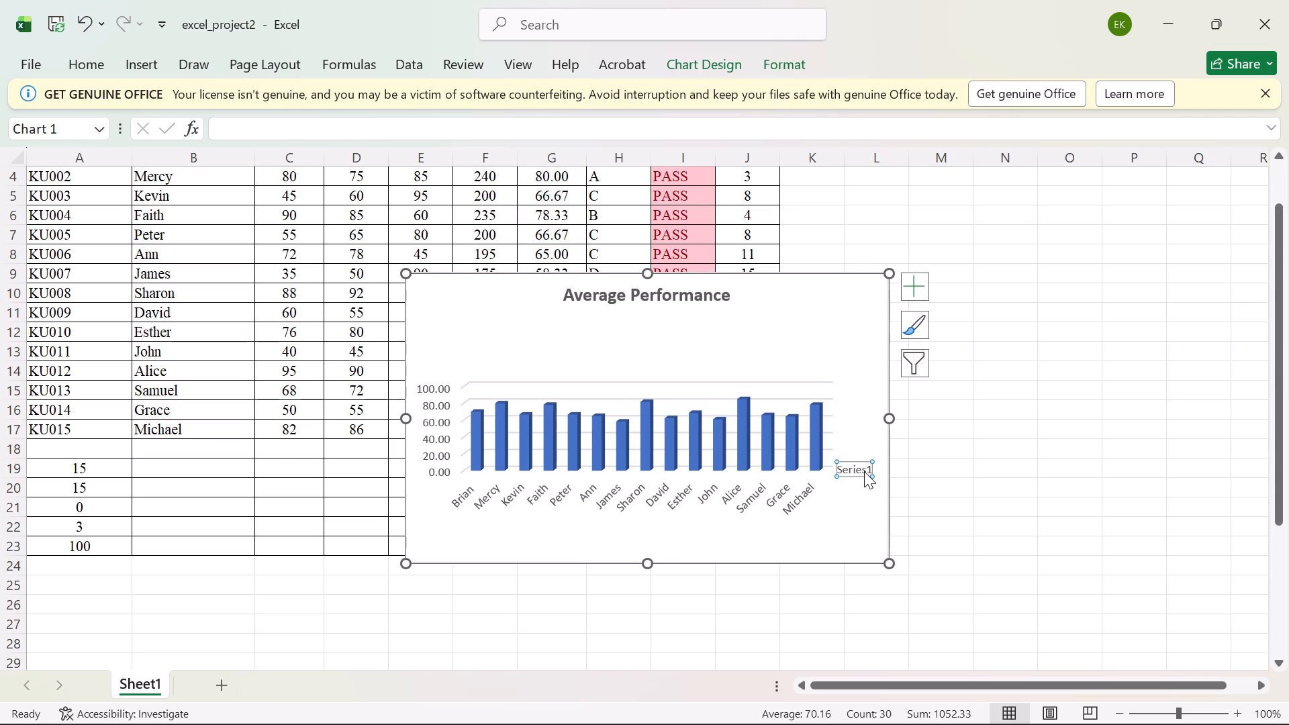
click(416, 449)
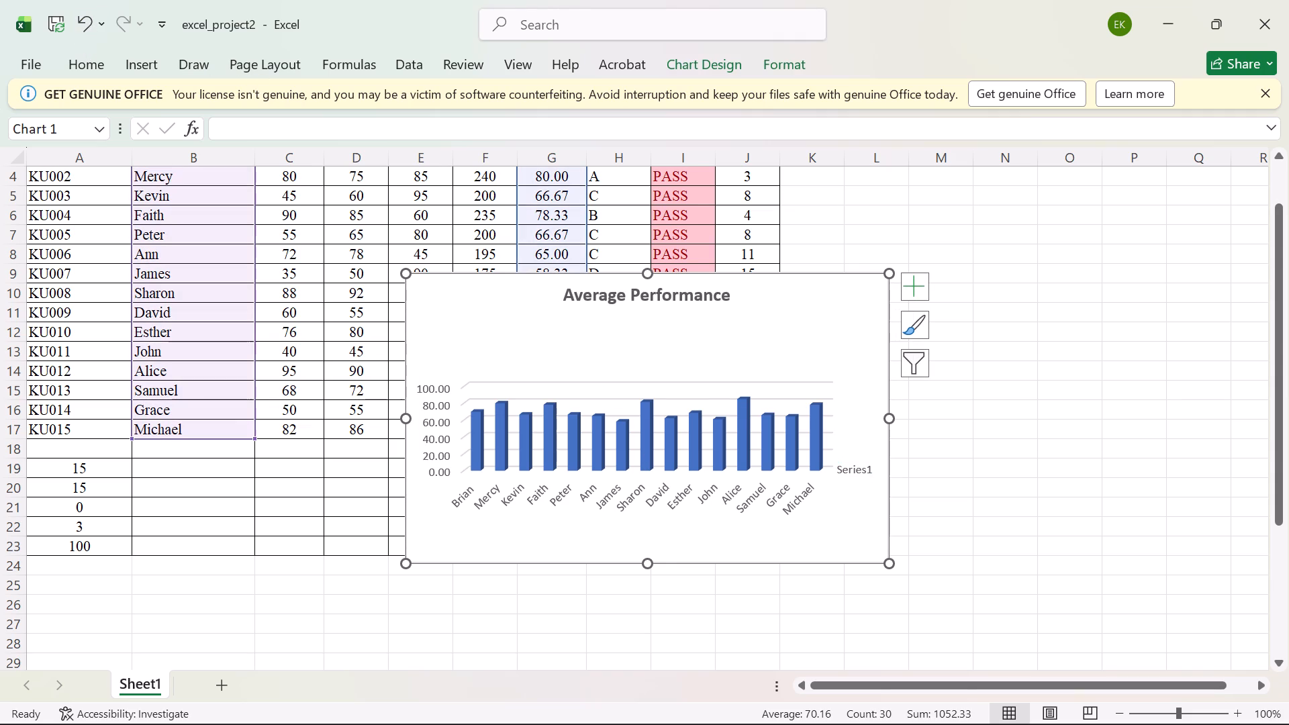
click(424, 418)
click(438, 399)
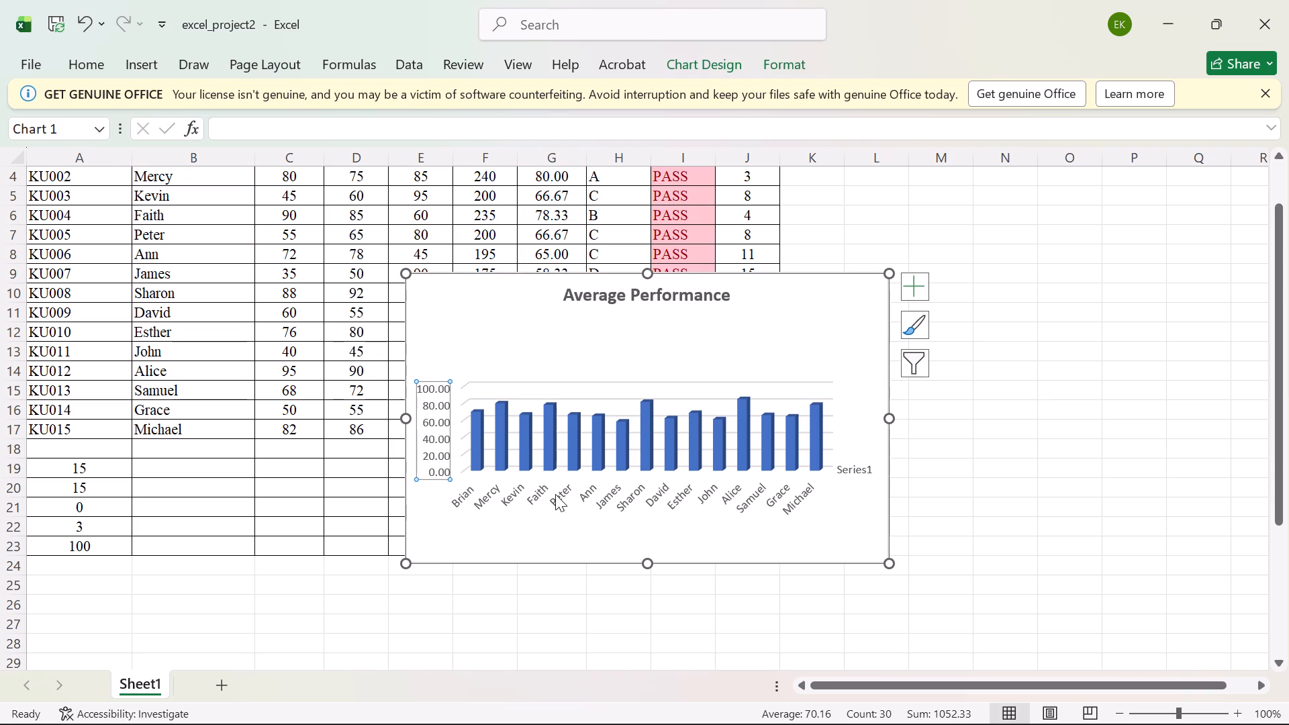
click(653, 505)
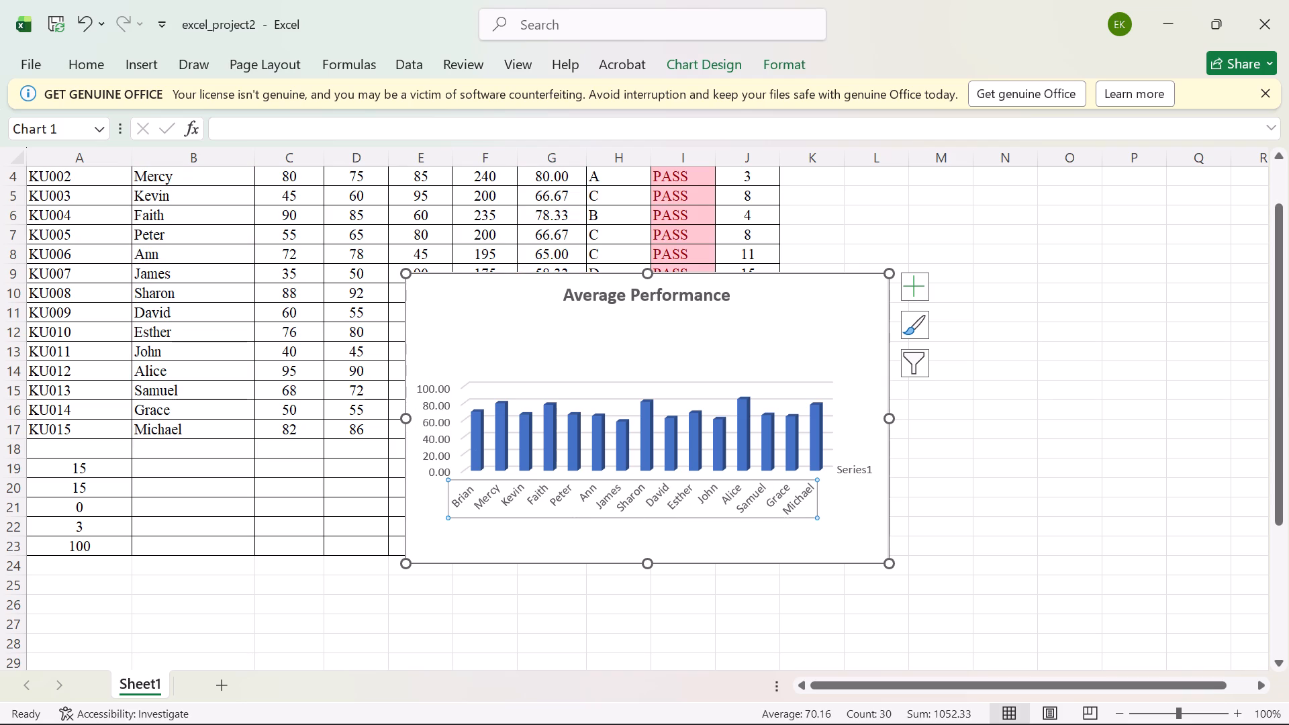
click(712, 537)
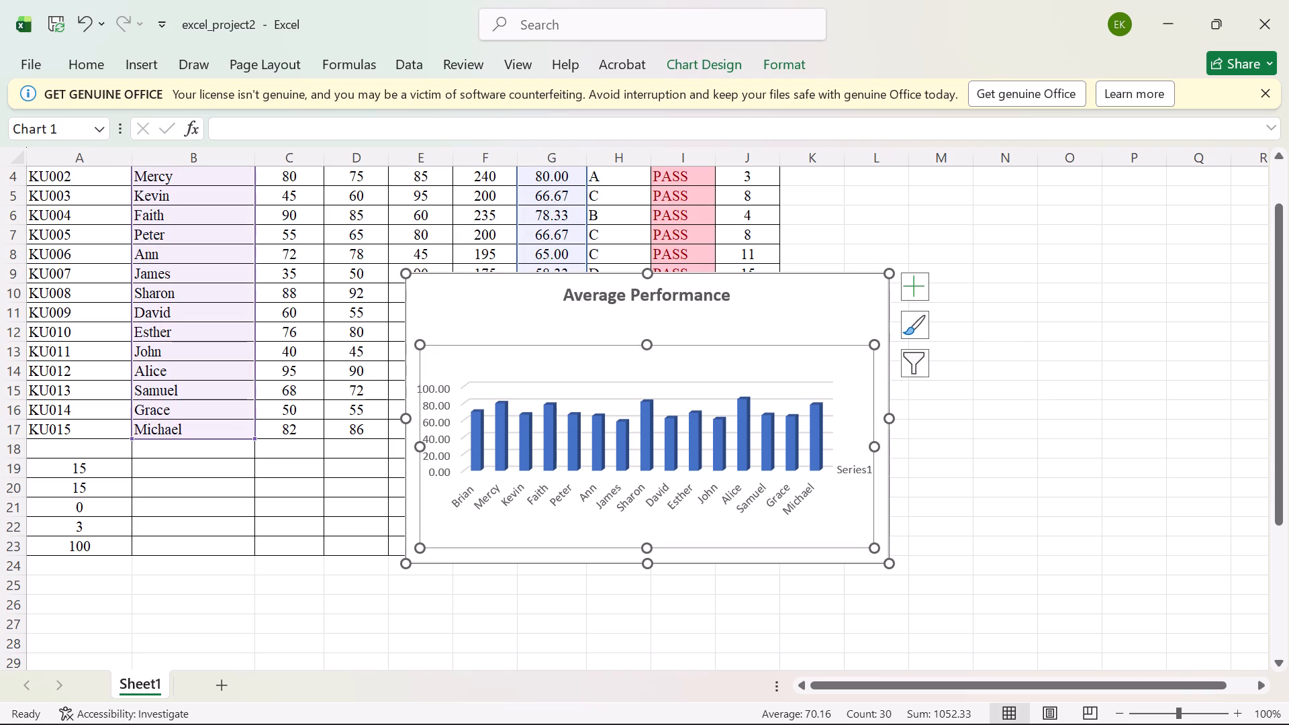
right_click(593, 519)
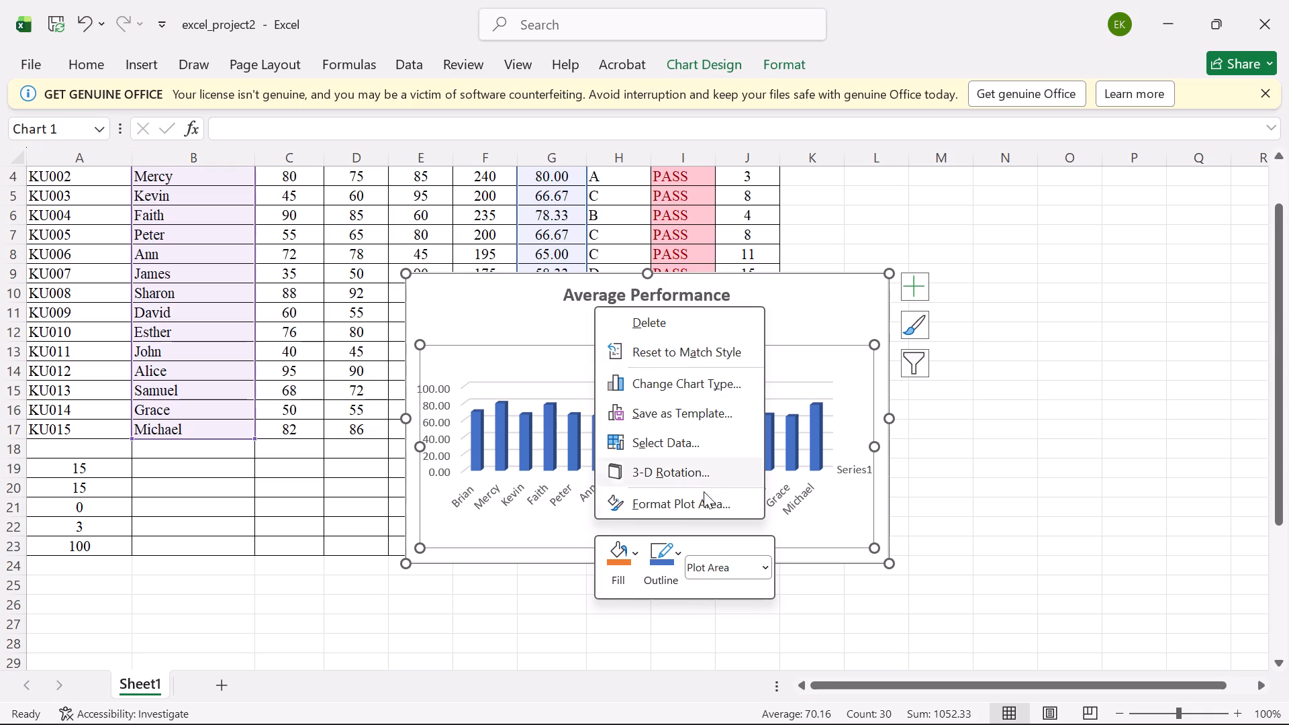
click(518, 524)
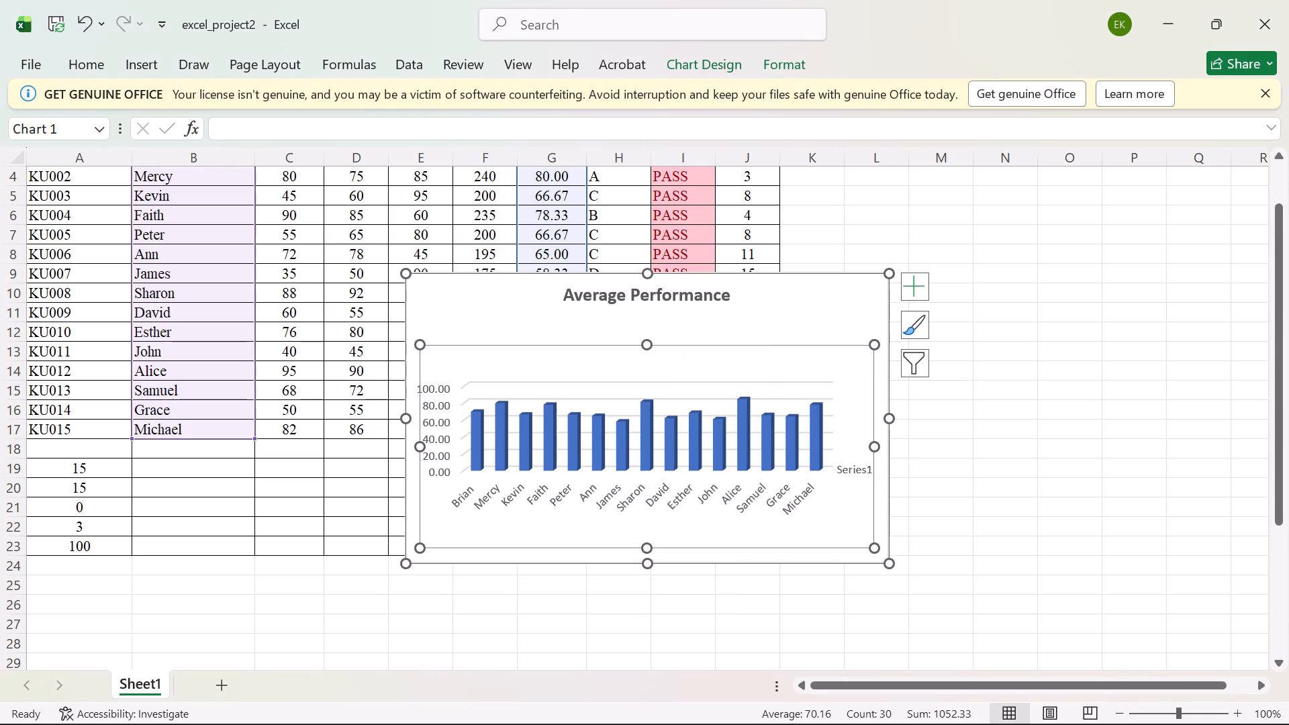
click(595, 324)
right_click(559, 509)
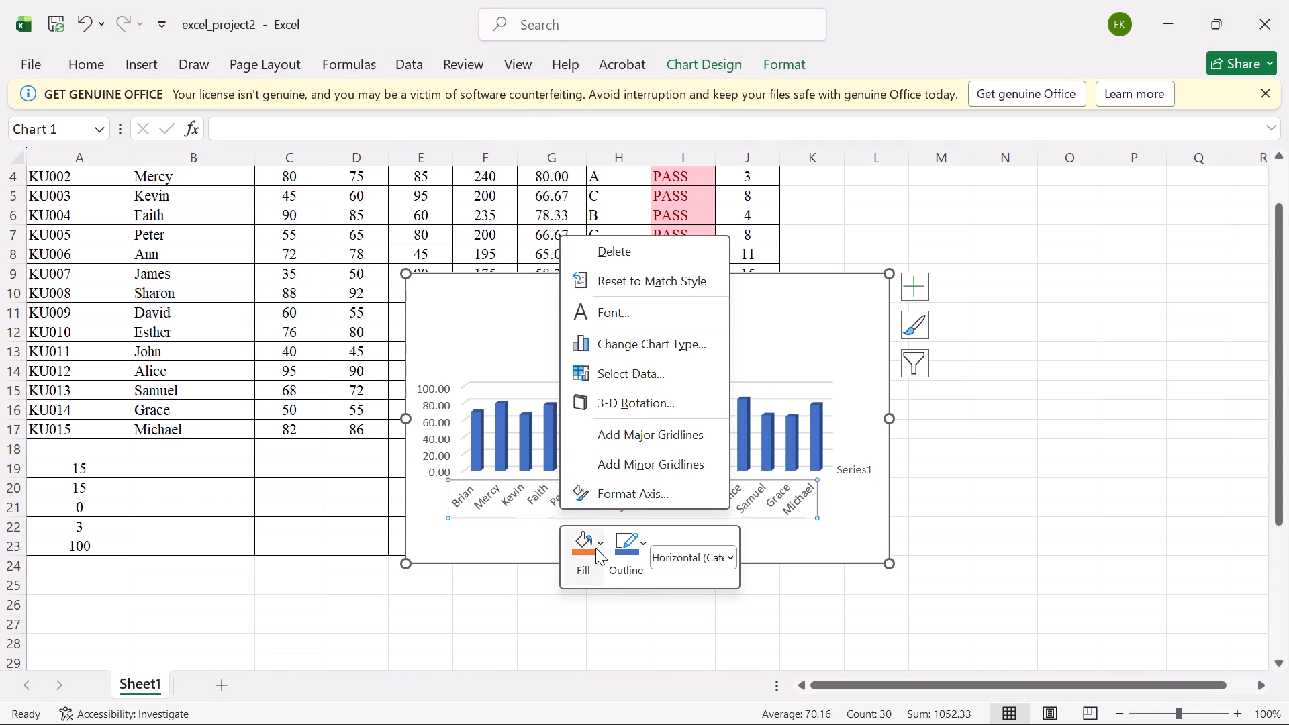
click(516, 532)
Move the Average Performance chart below the results table, with its upper edge at about row 25 and starting near column F.
drag(675, 323, 674, 327)
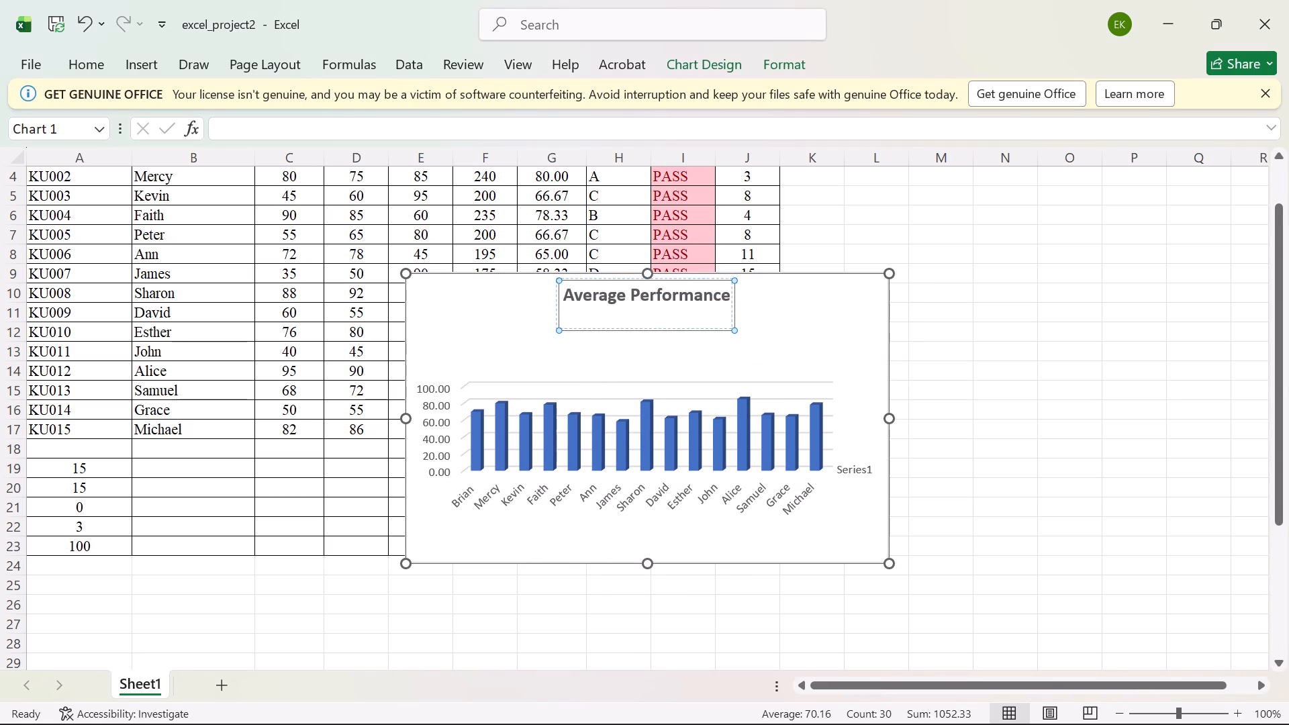
drag(674, 327, 672, 317)
drag(785, 310, 905, 559)
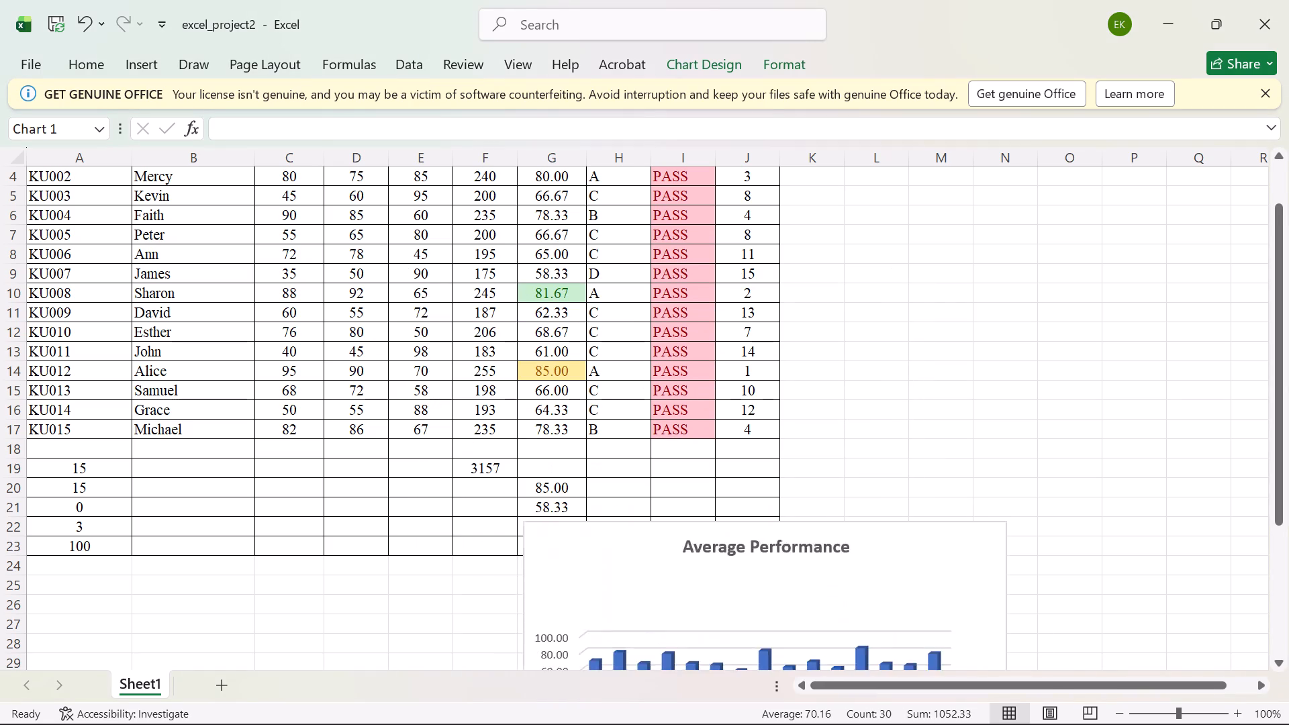
drag(905, 559, 877, 620)
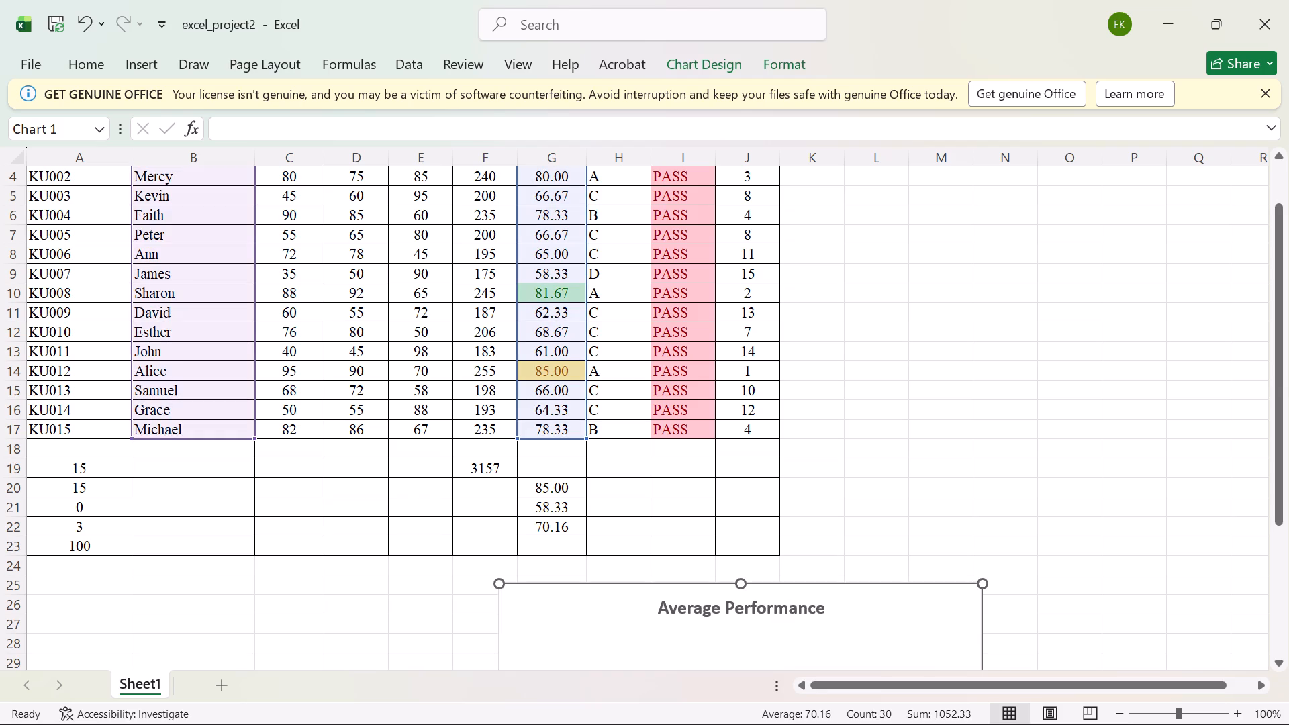
Save the workbook with the repositioned chart.
scroll(837, 526, down, 1)
scroll(816, 455, down, 4)
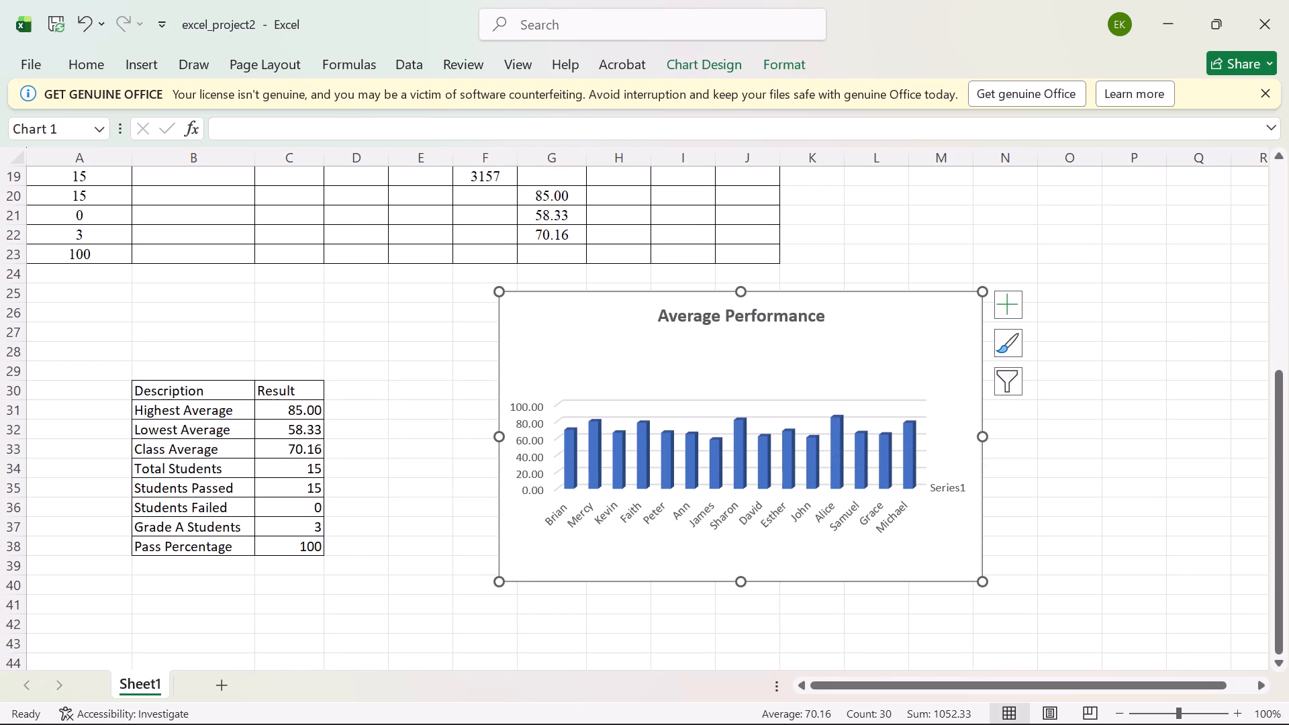
key(ctrl+s)
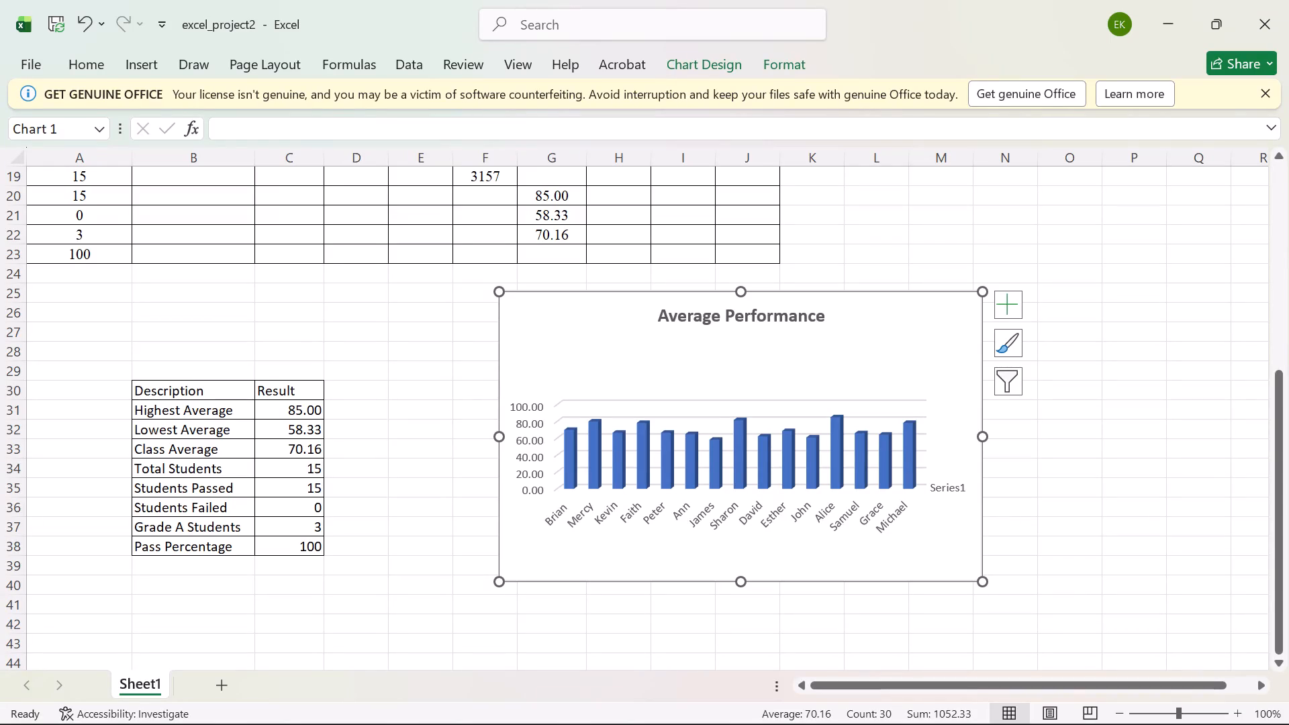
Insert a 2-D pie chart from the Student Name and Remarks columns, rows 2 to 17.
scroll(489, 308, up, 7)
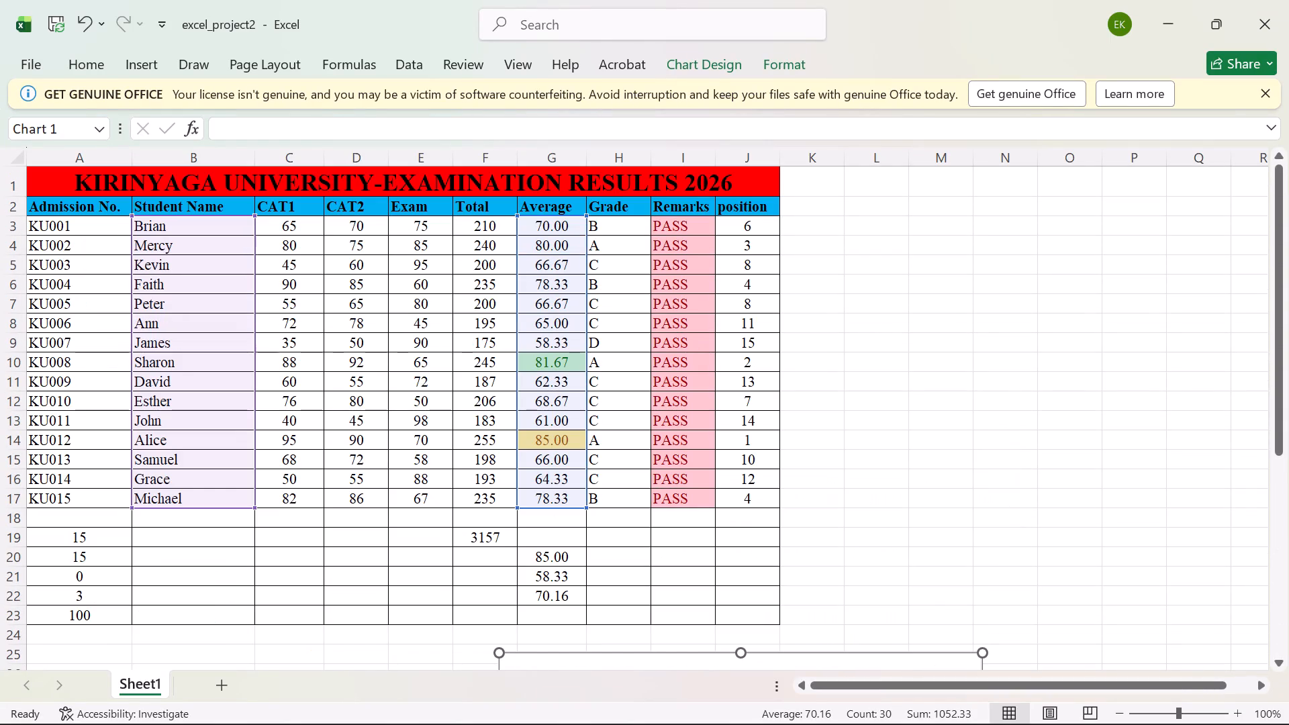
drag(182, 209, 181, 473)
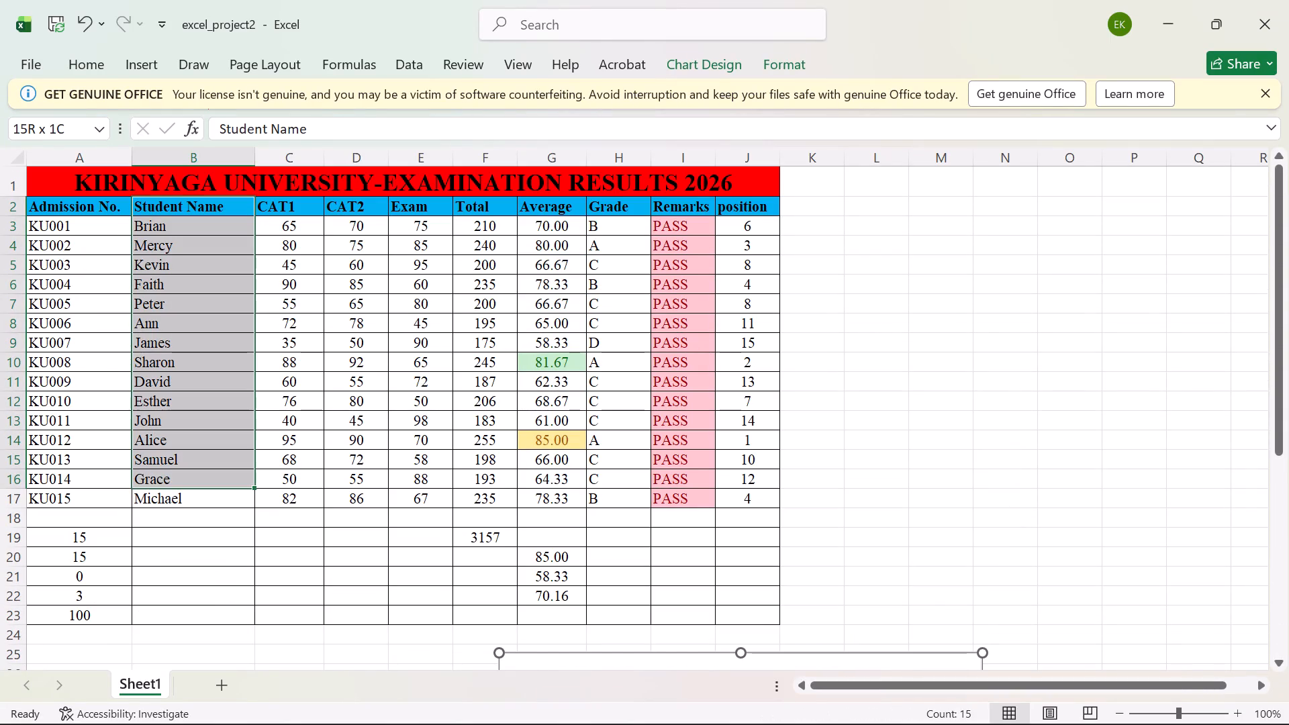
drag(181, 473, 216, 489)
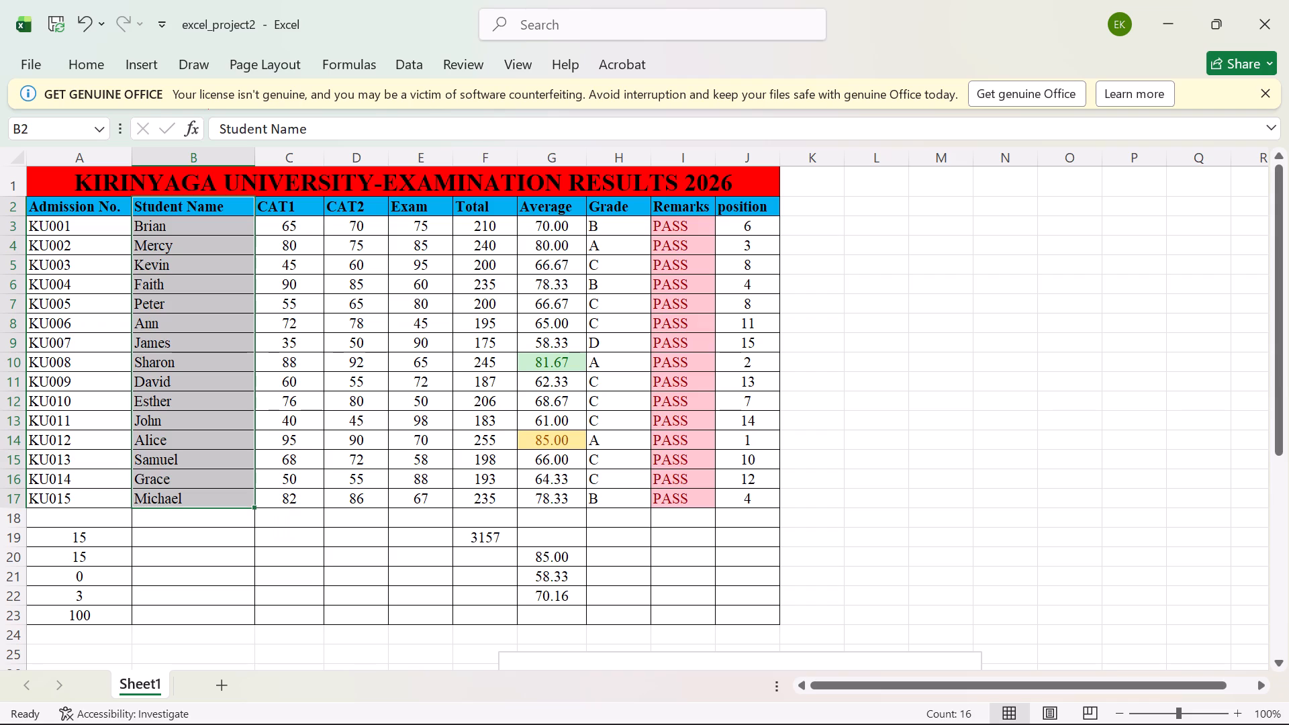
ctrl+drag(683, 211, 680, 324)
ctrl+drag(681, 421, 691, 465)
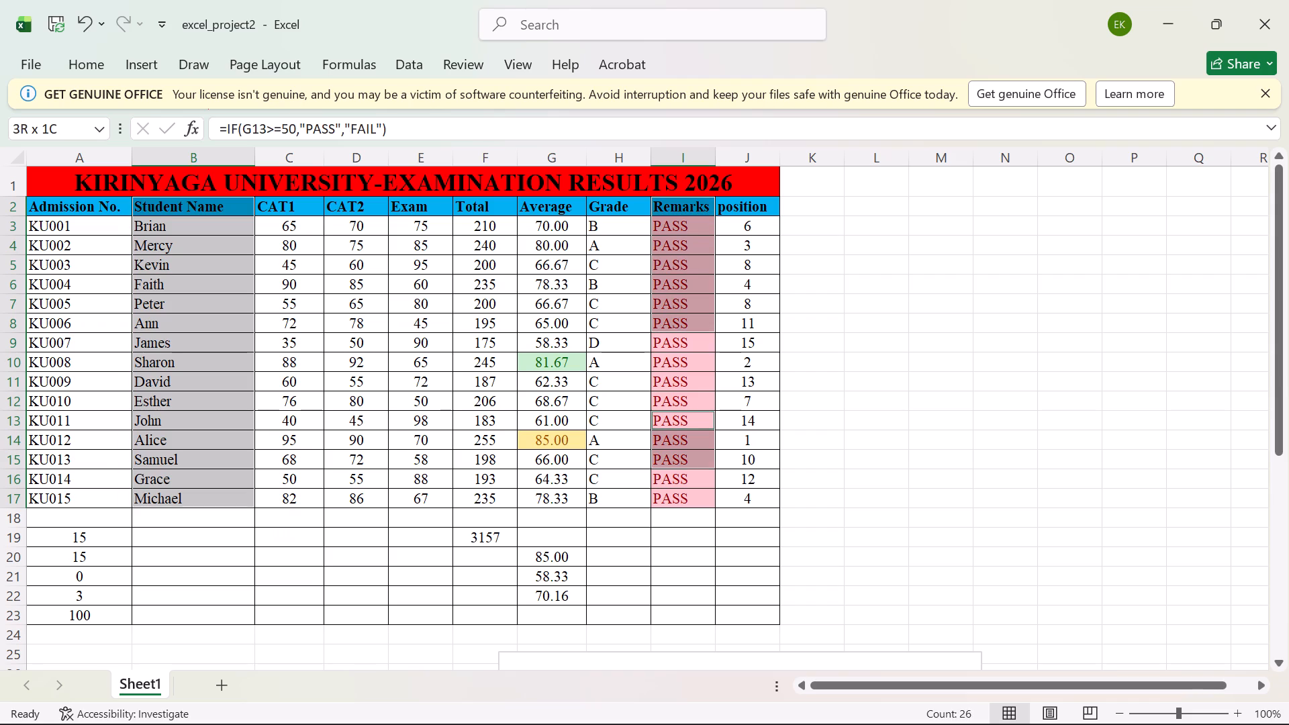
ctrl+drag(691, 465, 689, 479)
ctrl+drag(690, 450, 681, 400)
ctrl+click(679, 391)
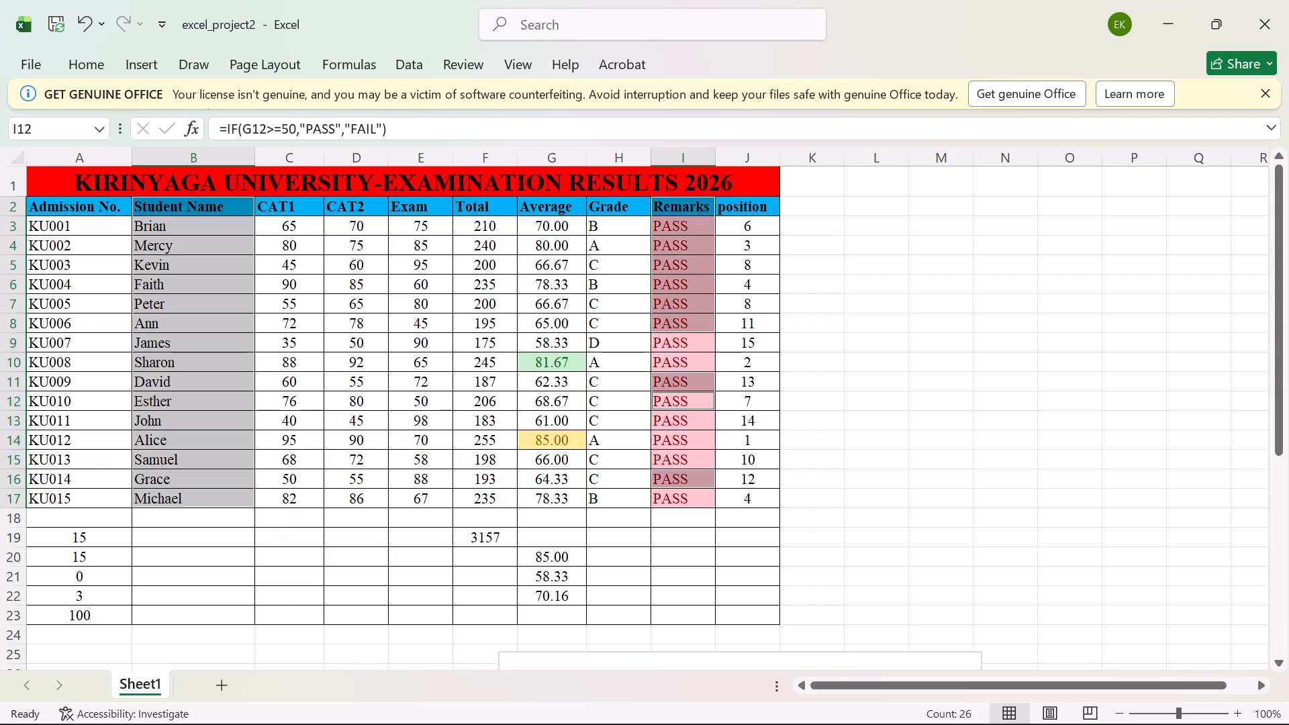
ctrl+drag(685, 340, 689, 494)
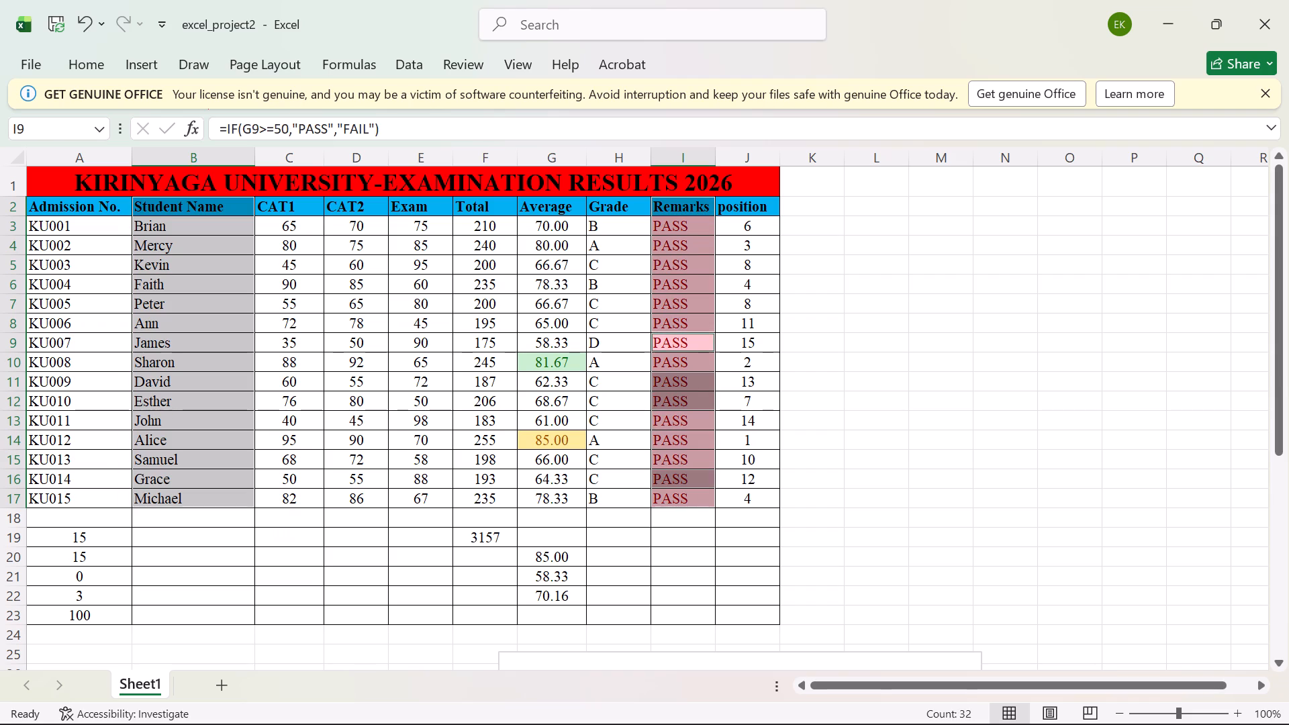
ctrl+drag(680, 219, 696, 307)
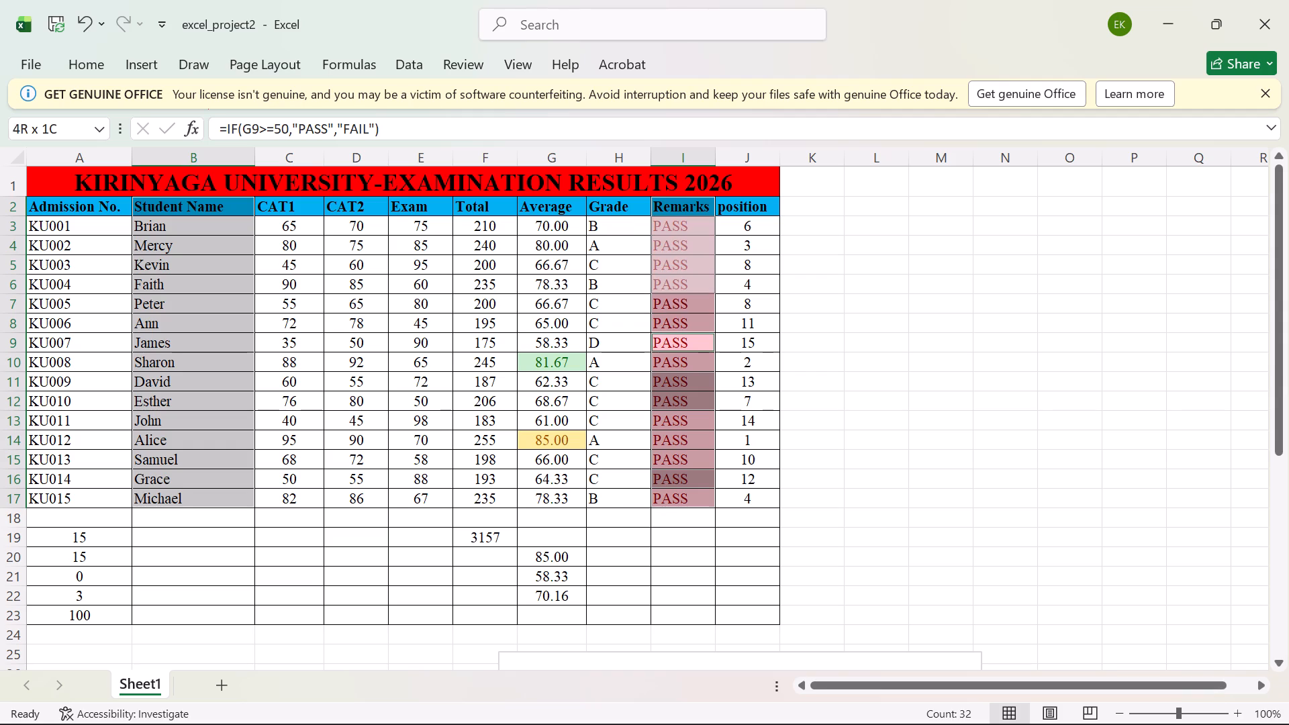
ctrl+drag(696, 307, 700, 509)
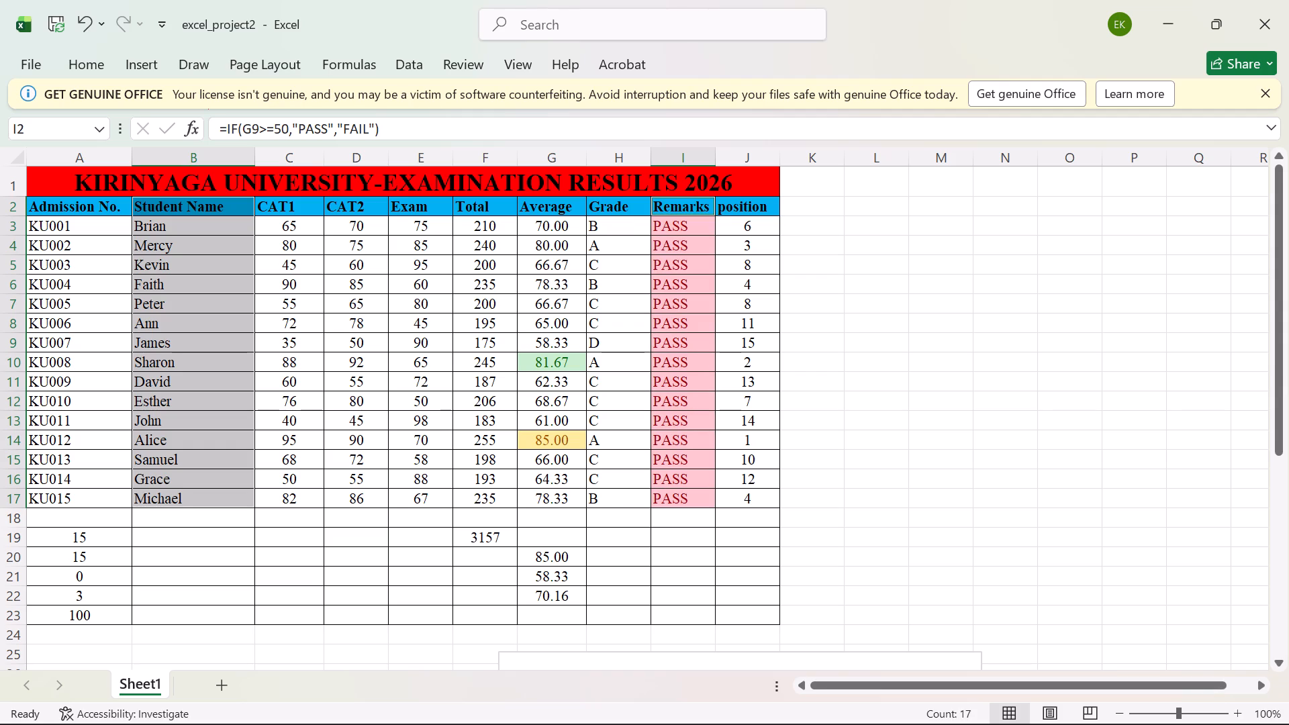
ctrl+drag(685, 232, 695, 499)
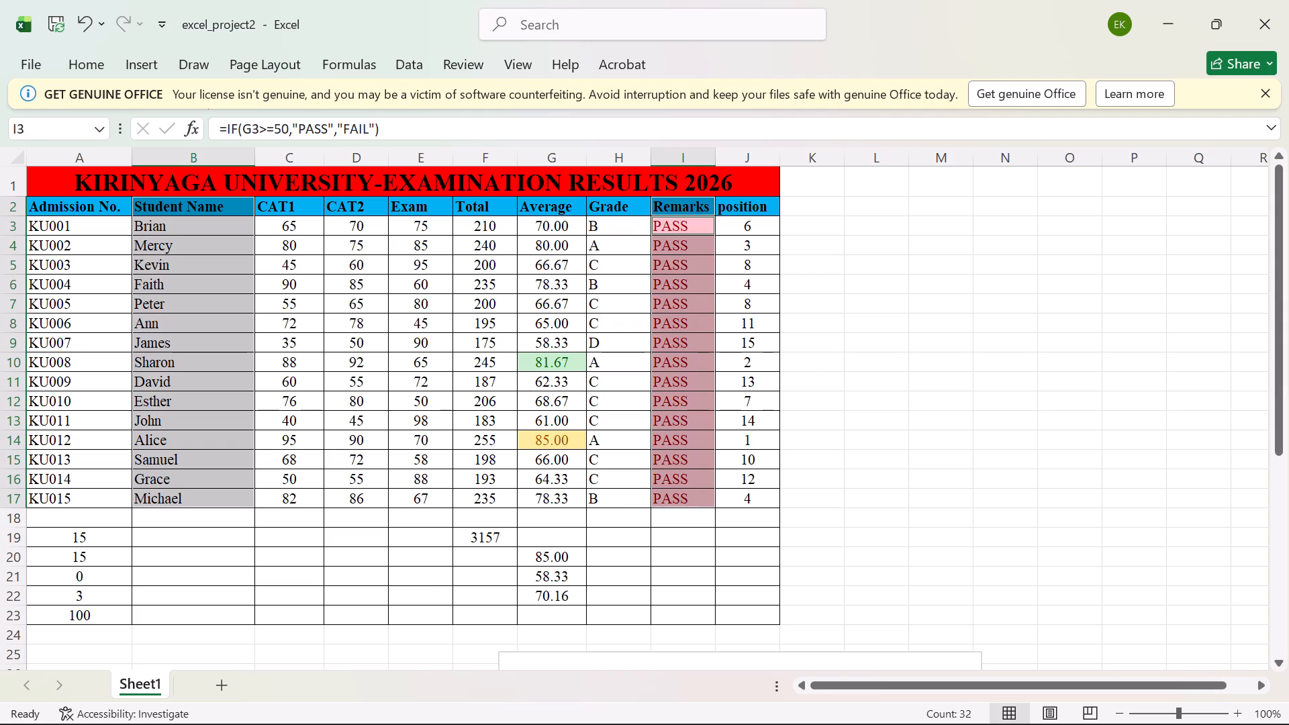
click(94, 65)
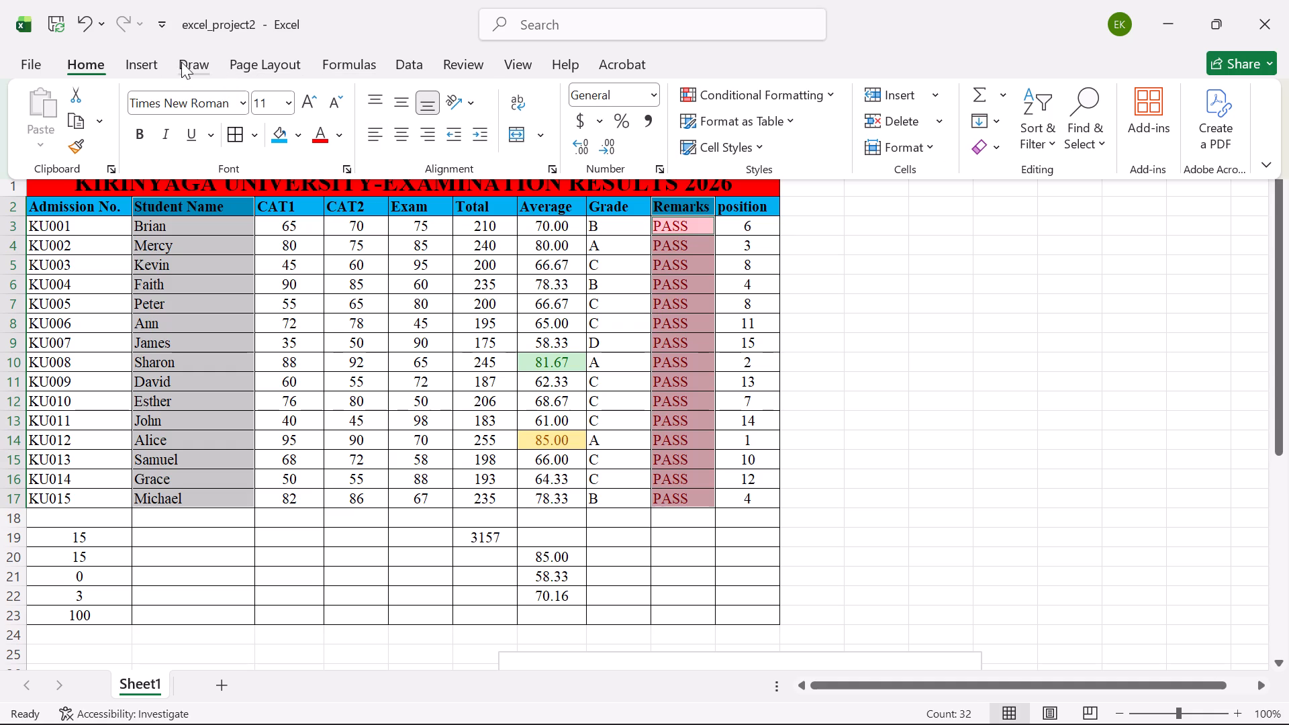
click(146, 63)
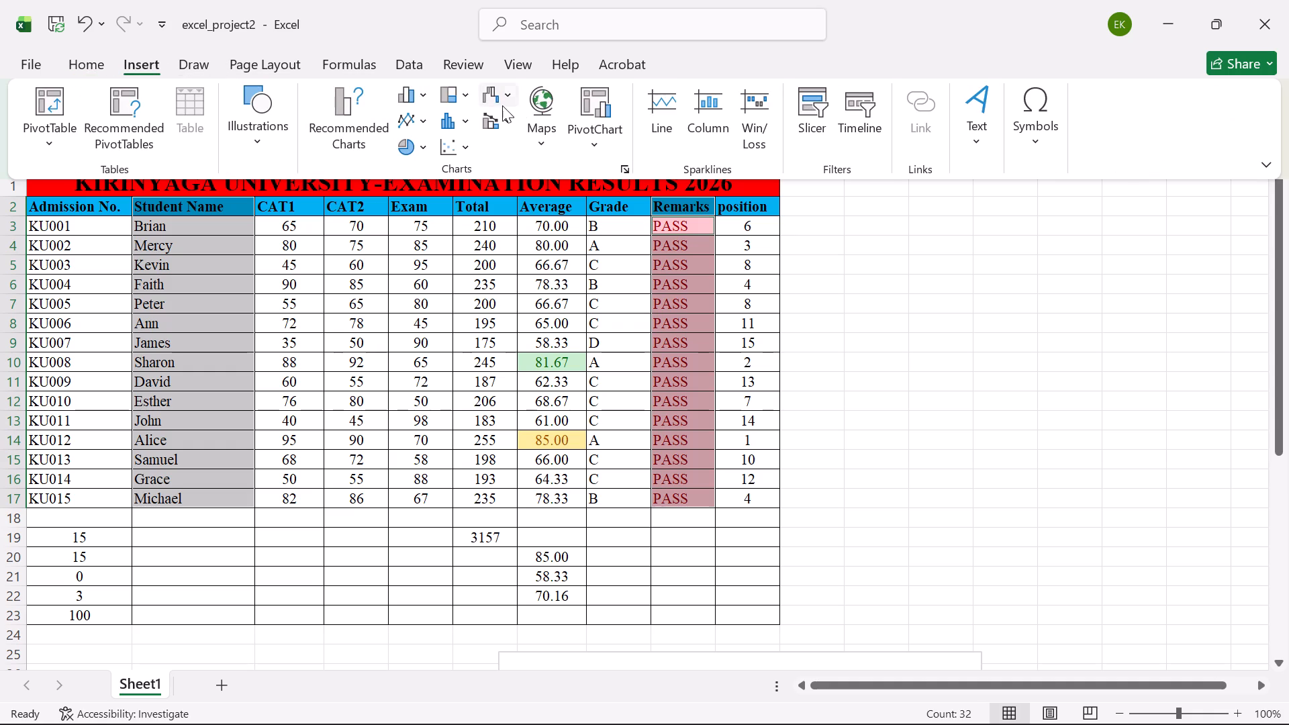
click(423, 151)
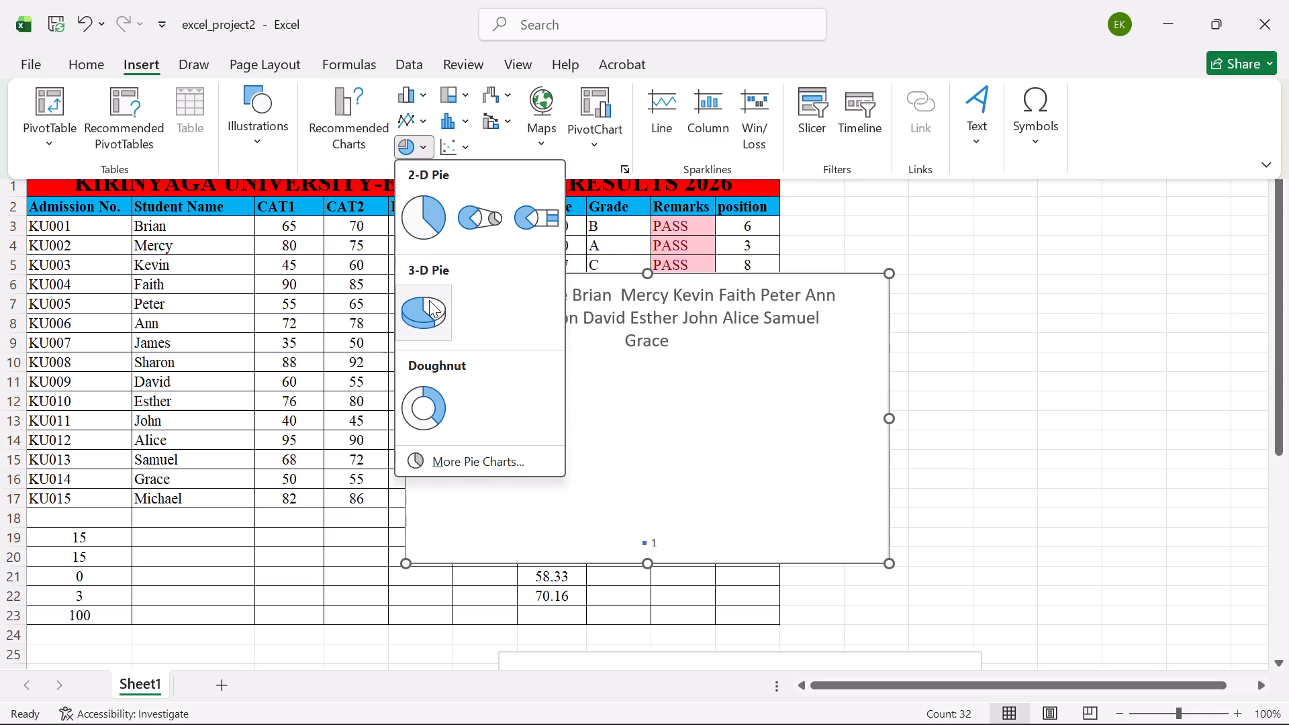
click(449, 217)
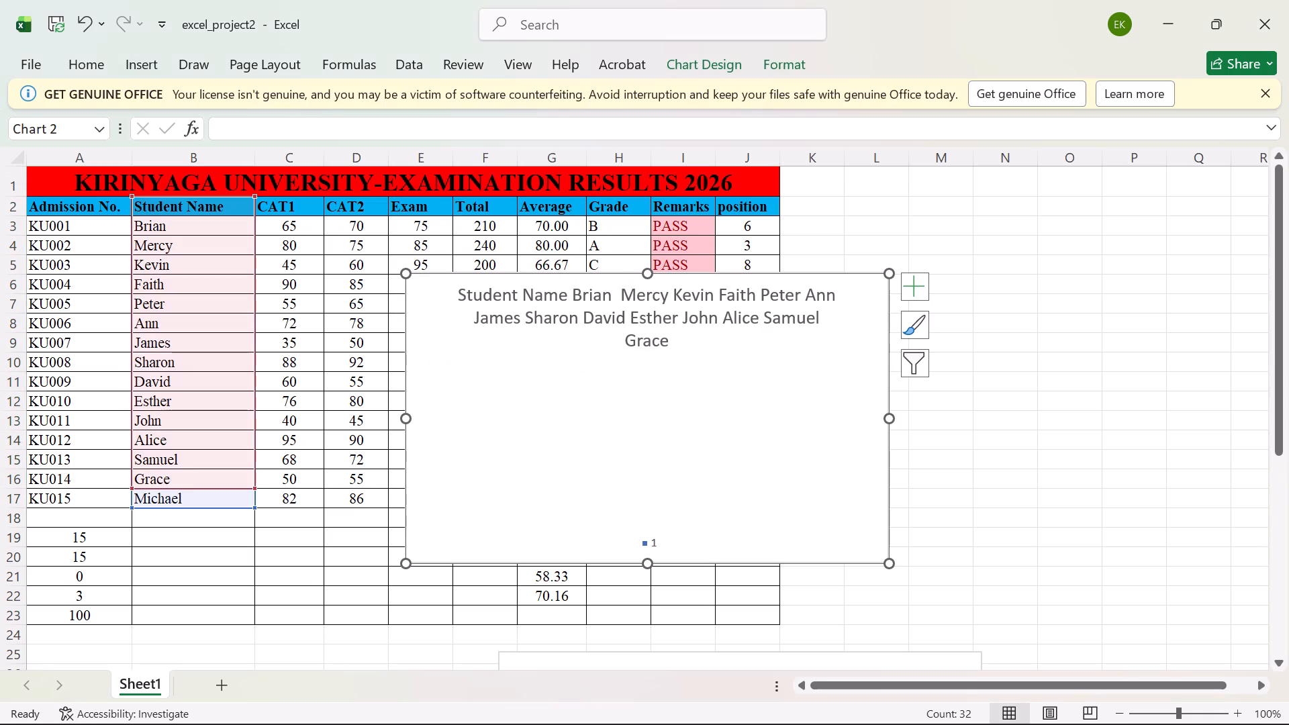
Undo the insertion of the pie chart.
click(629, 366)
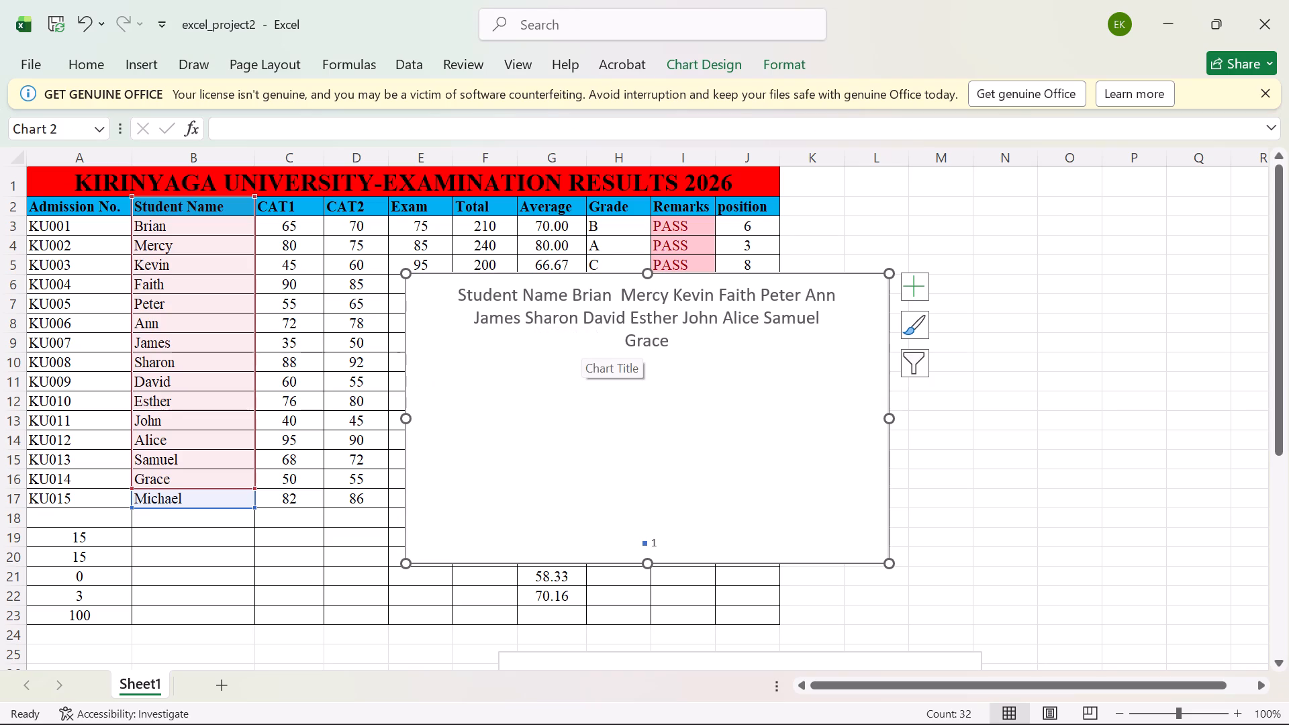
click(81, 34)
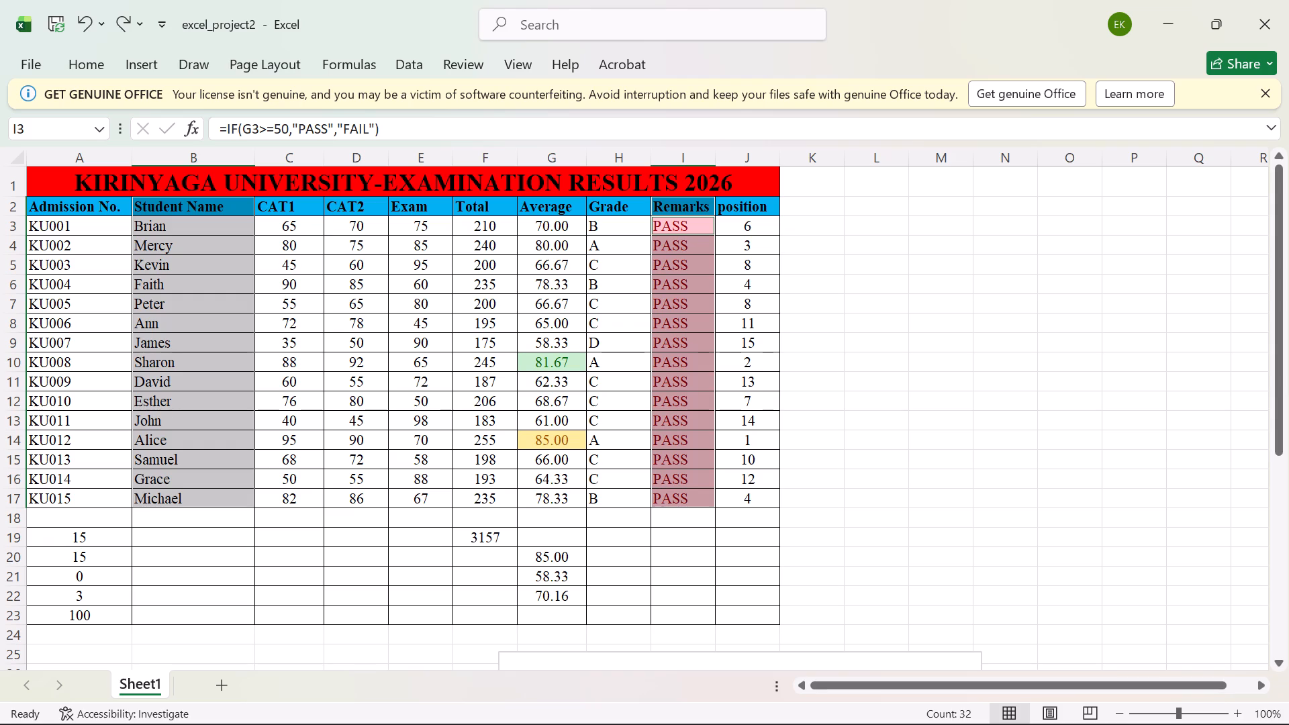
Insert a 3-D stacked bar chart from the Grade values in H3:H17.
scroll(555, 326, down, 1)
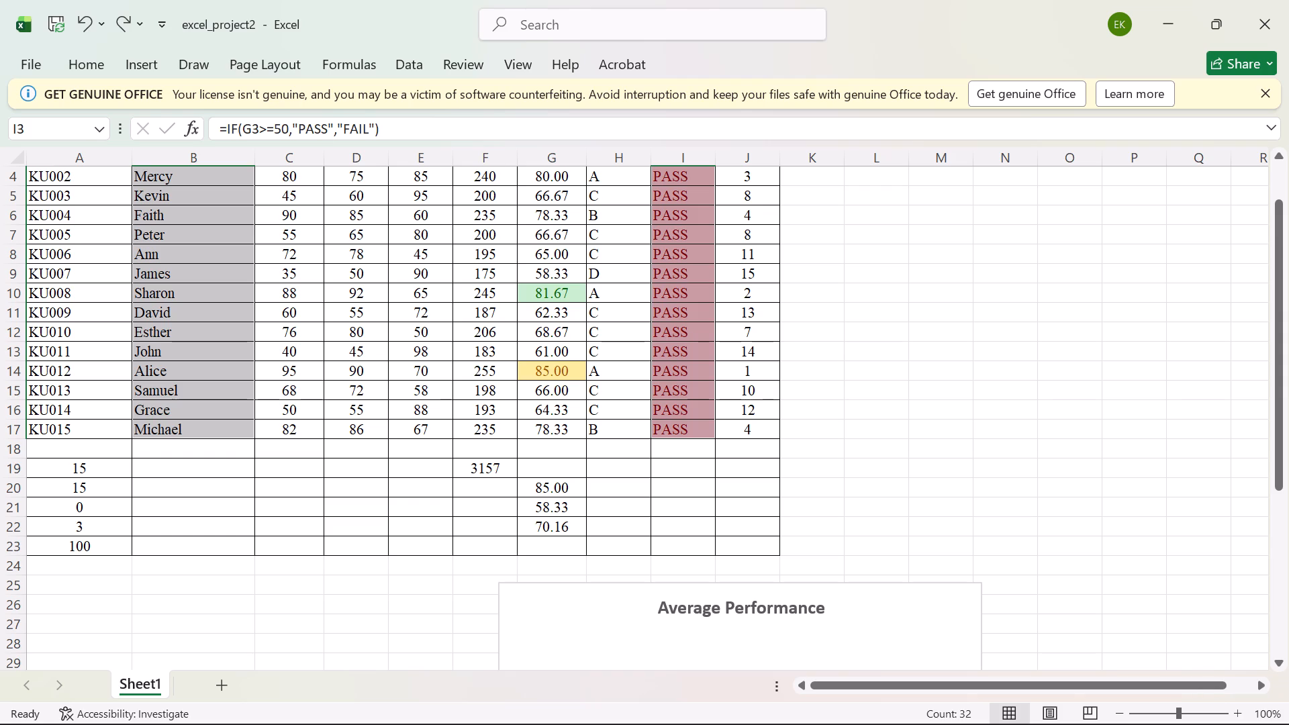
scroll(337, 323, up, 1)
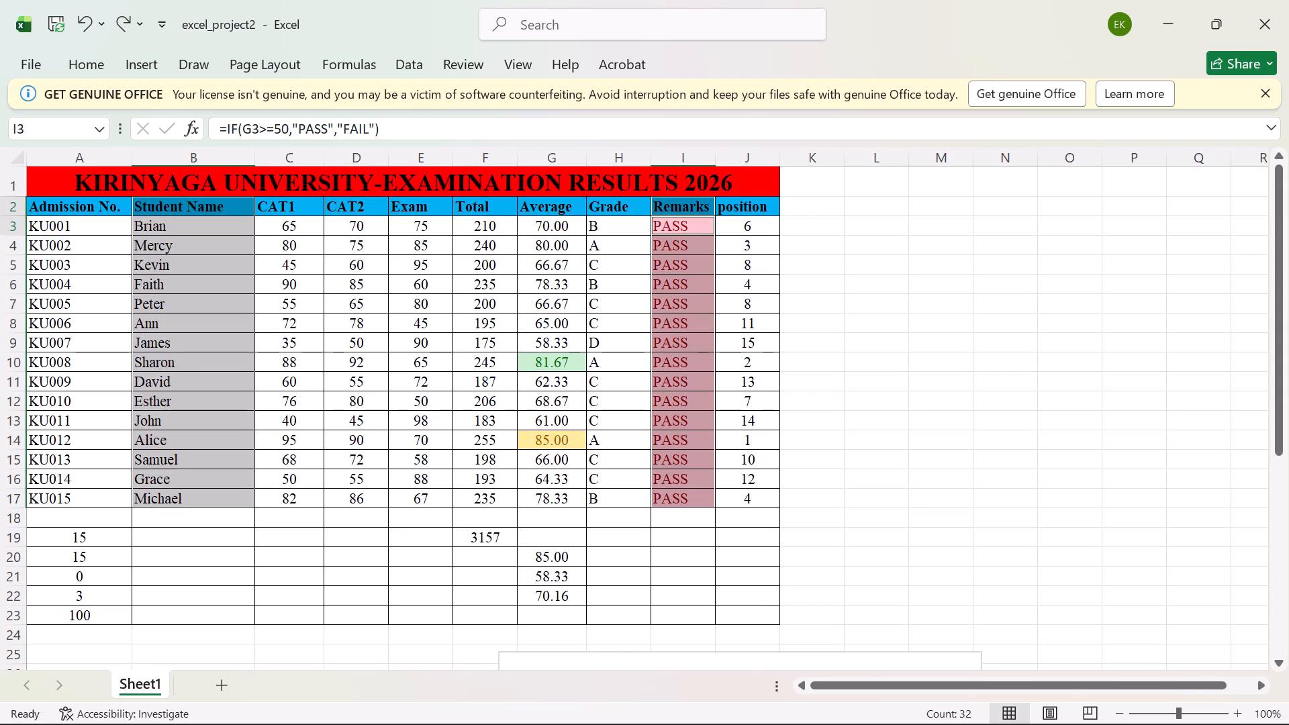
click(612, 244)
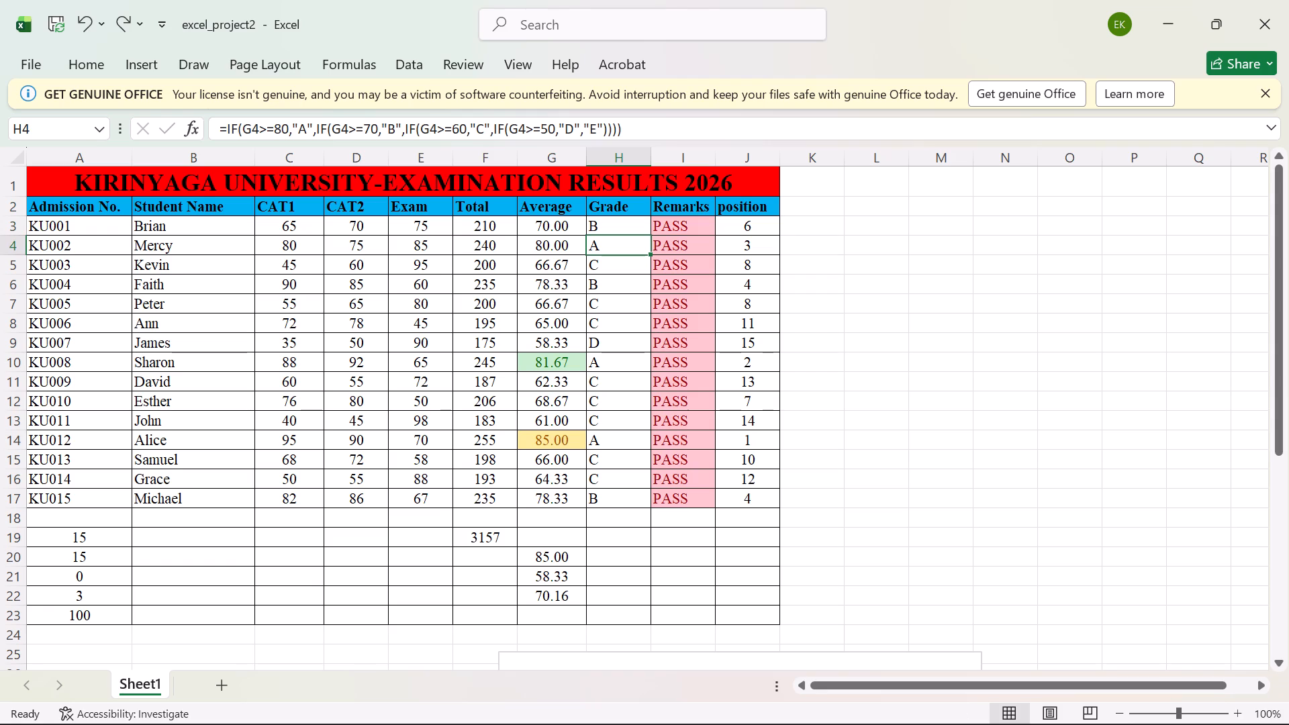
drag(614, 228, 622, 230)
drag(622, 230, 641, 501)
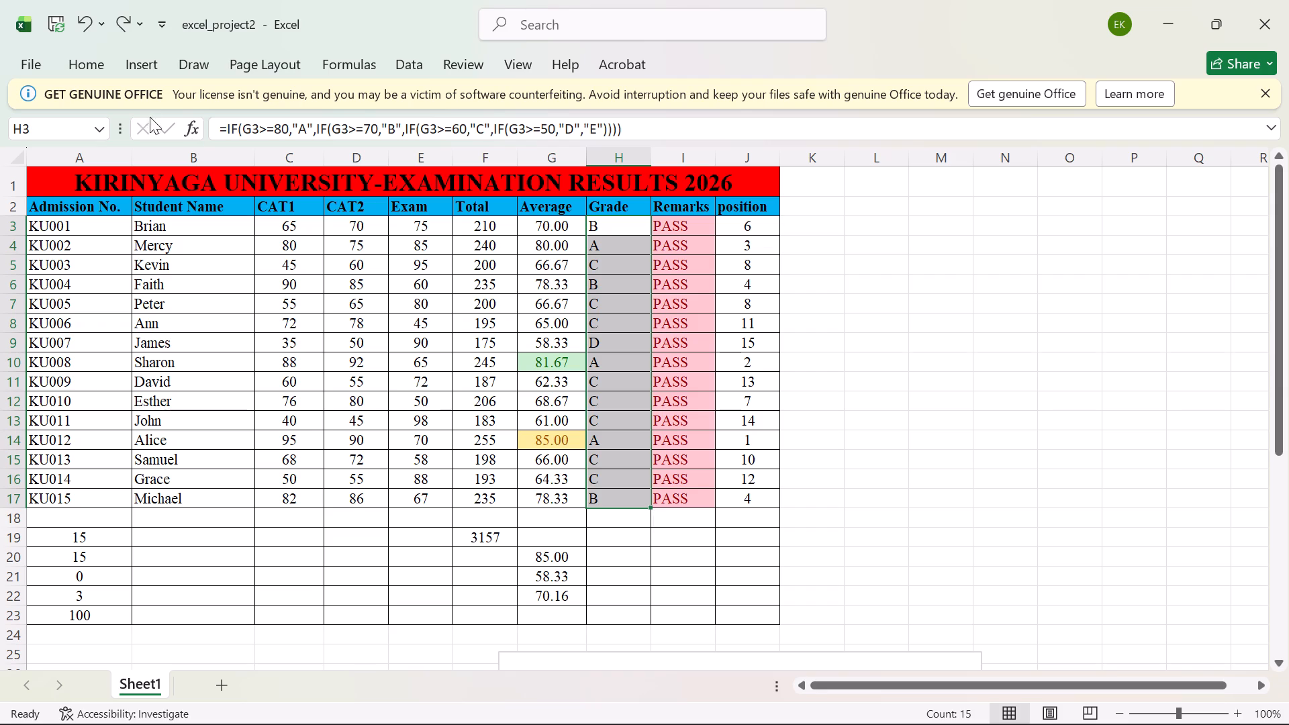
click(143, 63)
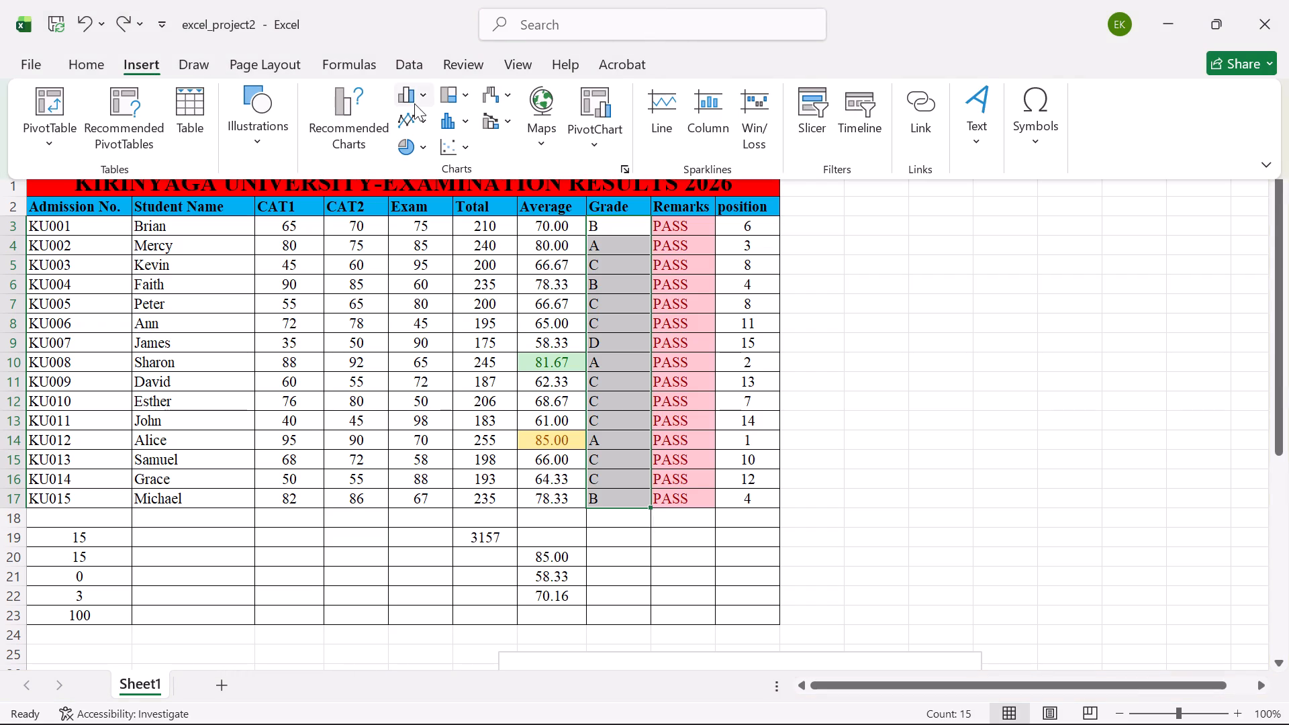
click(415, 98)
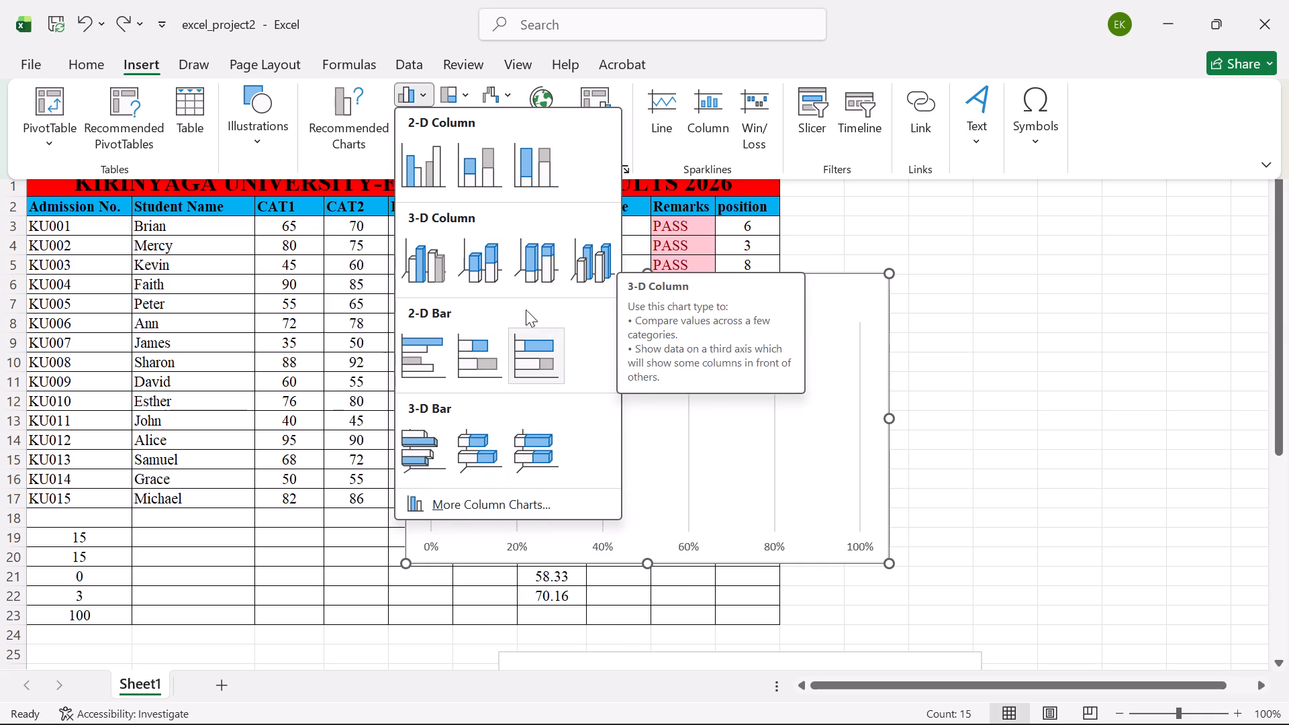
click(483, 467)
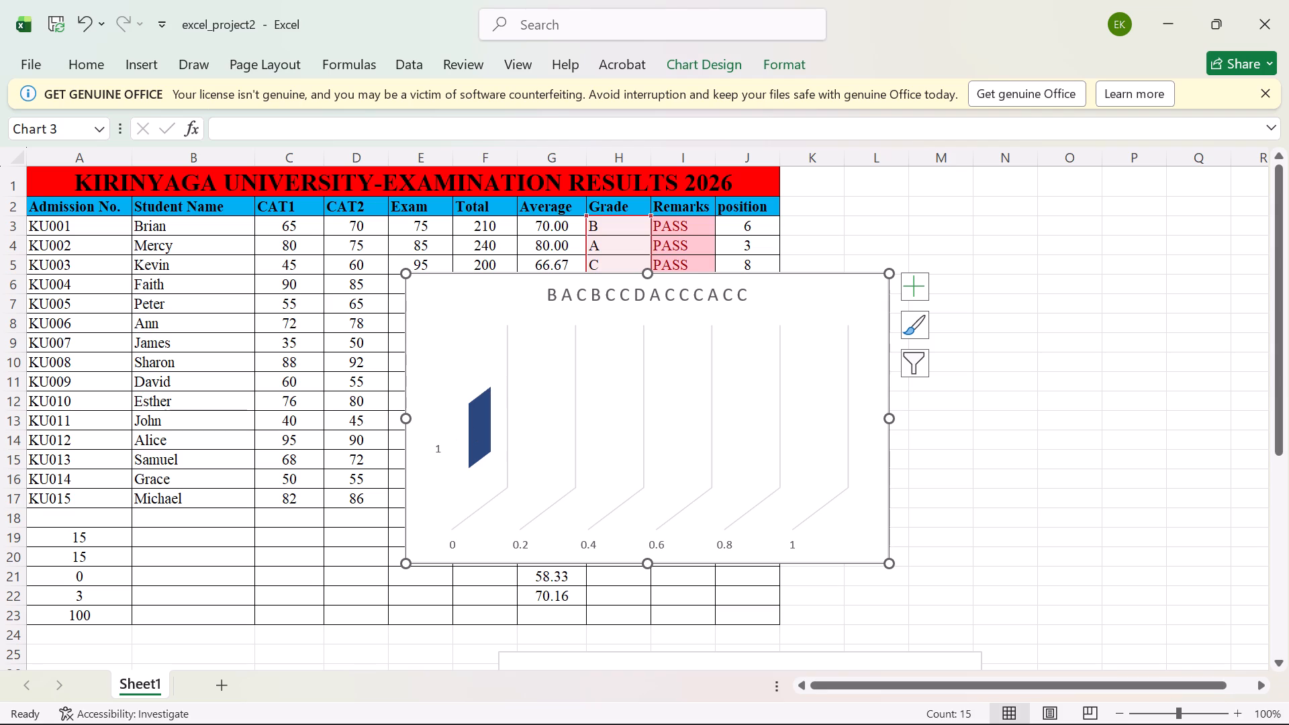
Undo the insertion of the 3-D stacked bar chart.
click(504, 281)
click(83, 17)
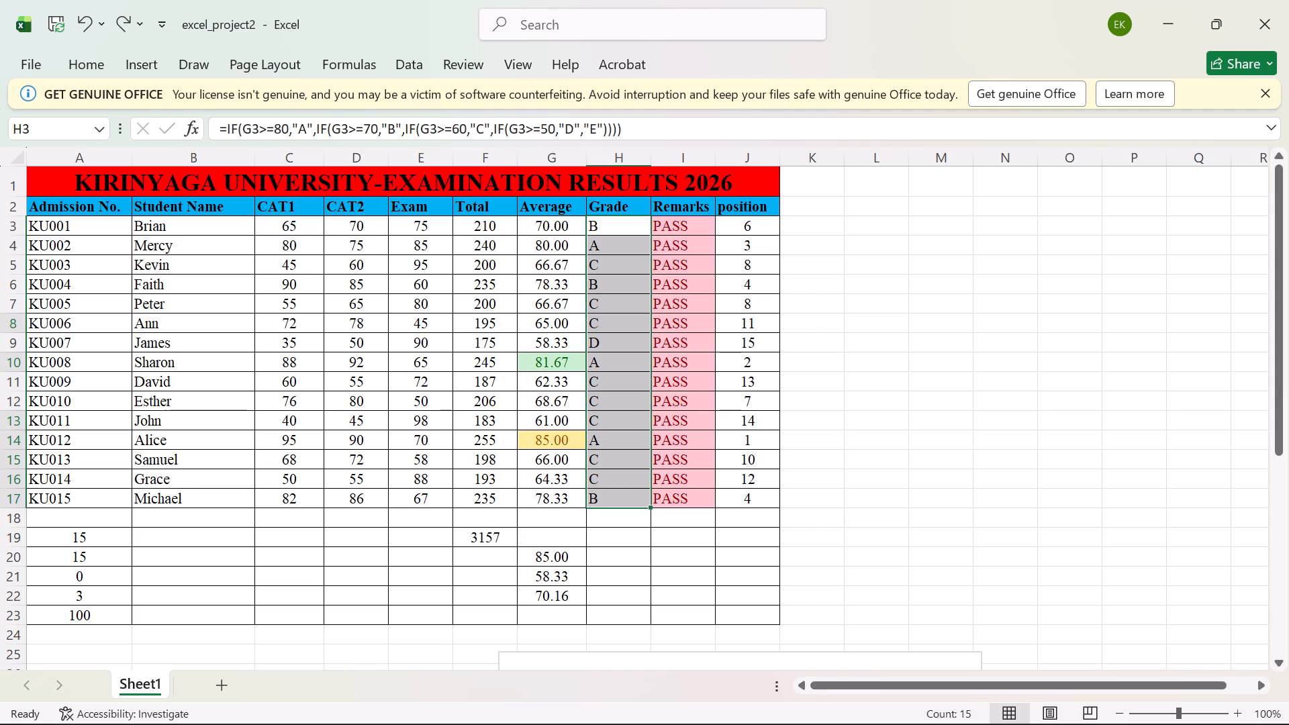
Enter the headings "Grade" in L6 and "Number of Students" in M6, beside the results table.
click(821, 289)
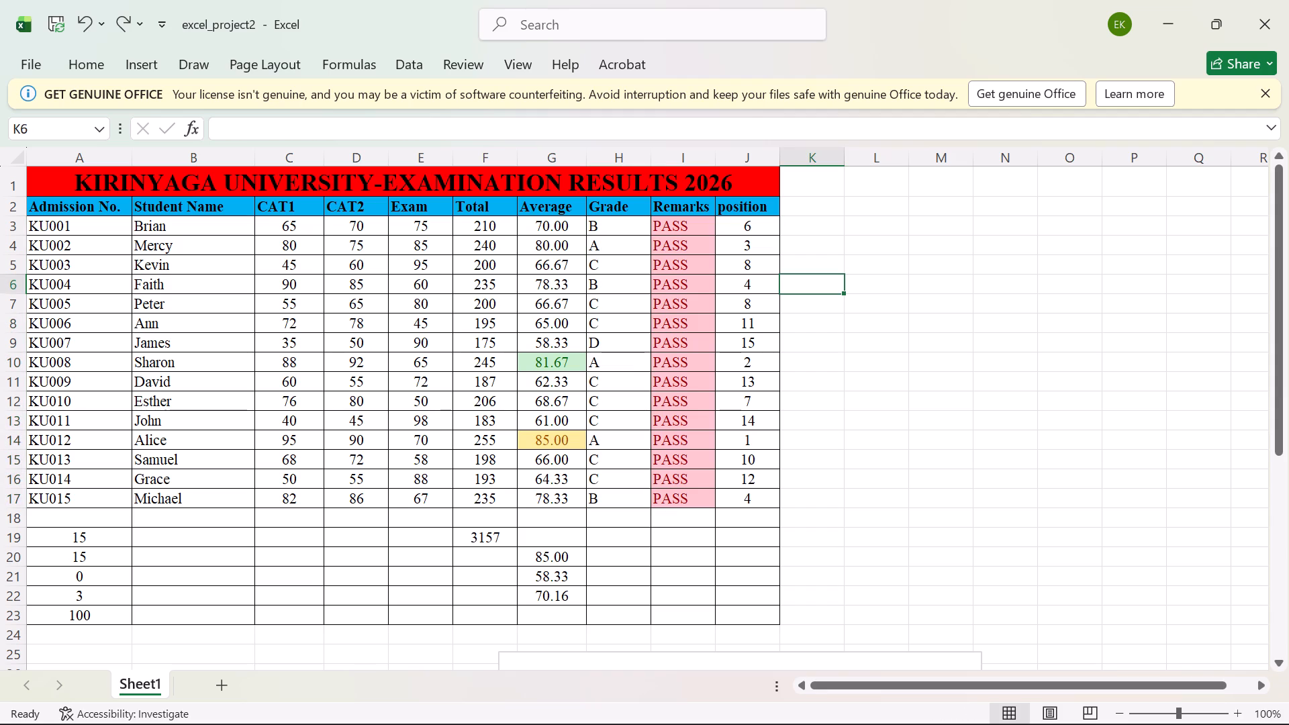
click(612, 224)
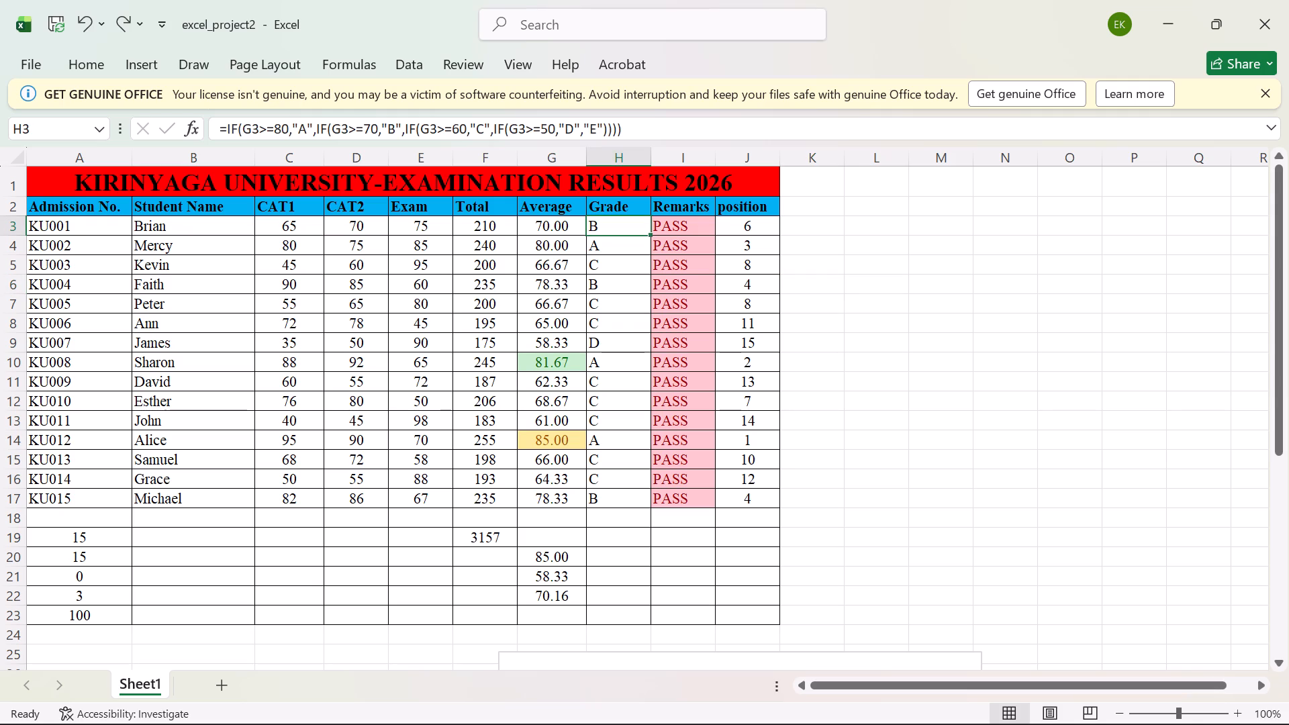
click(862, 301)
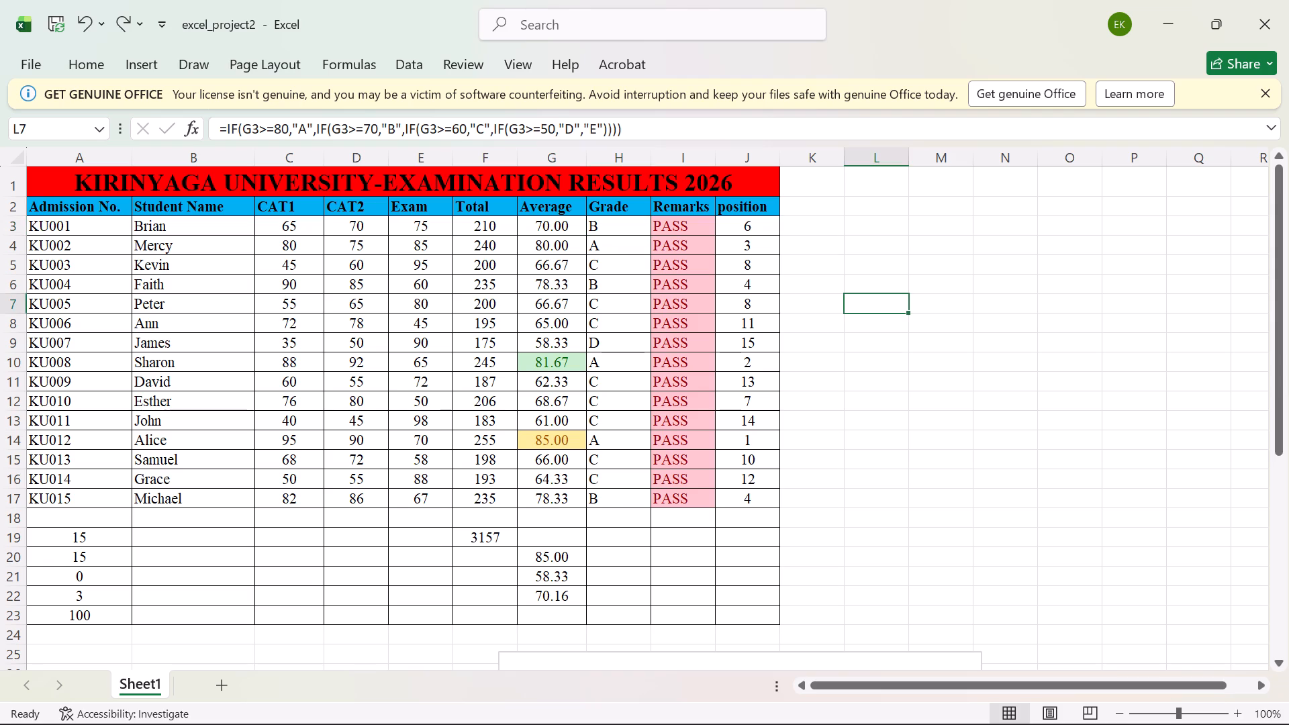
click(884, 277)
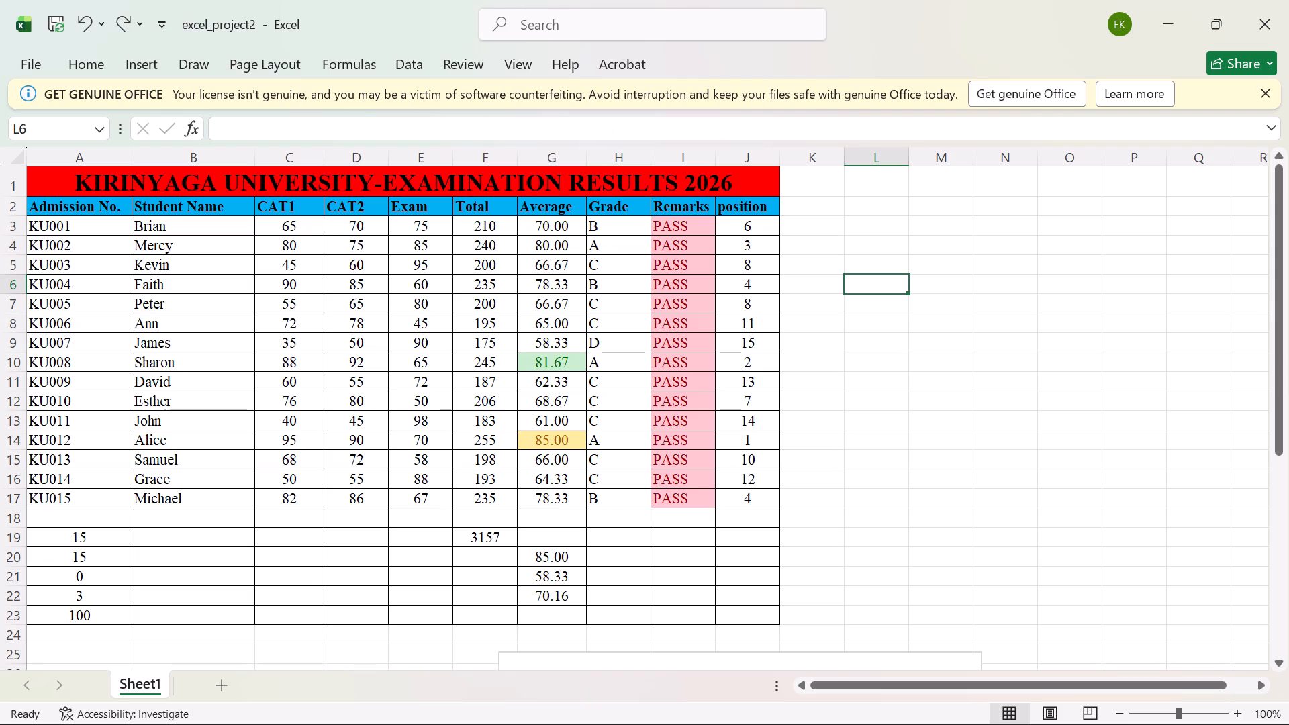
key(d)
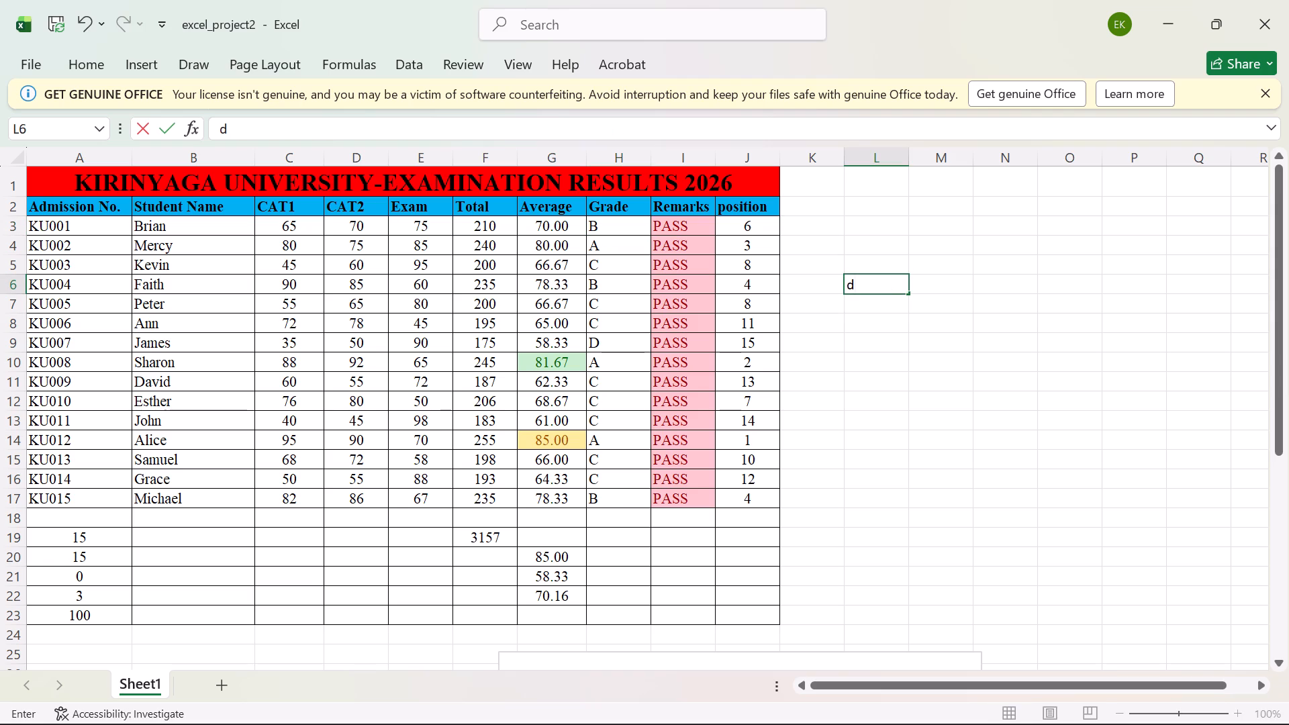
key(BackSpace)
text(Grade)
key(Right)
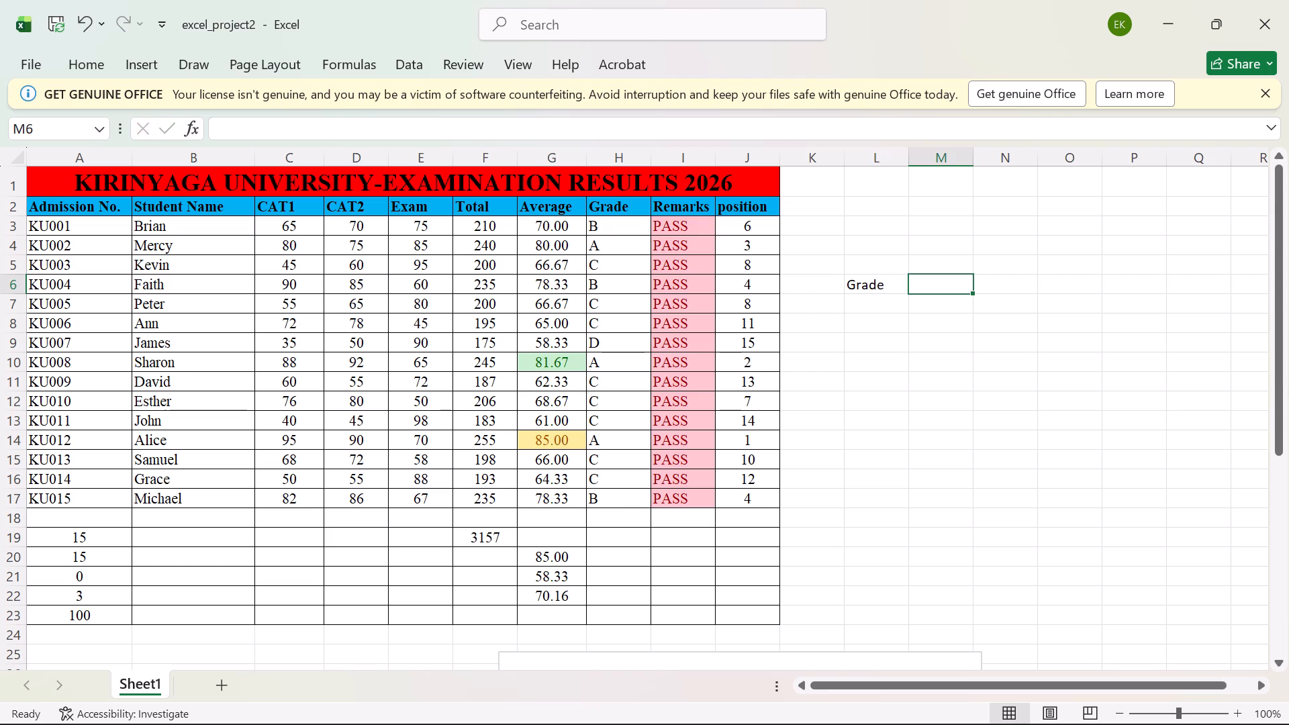
text(Numb)
text(er)
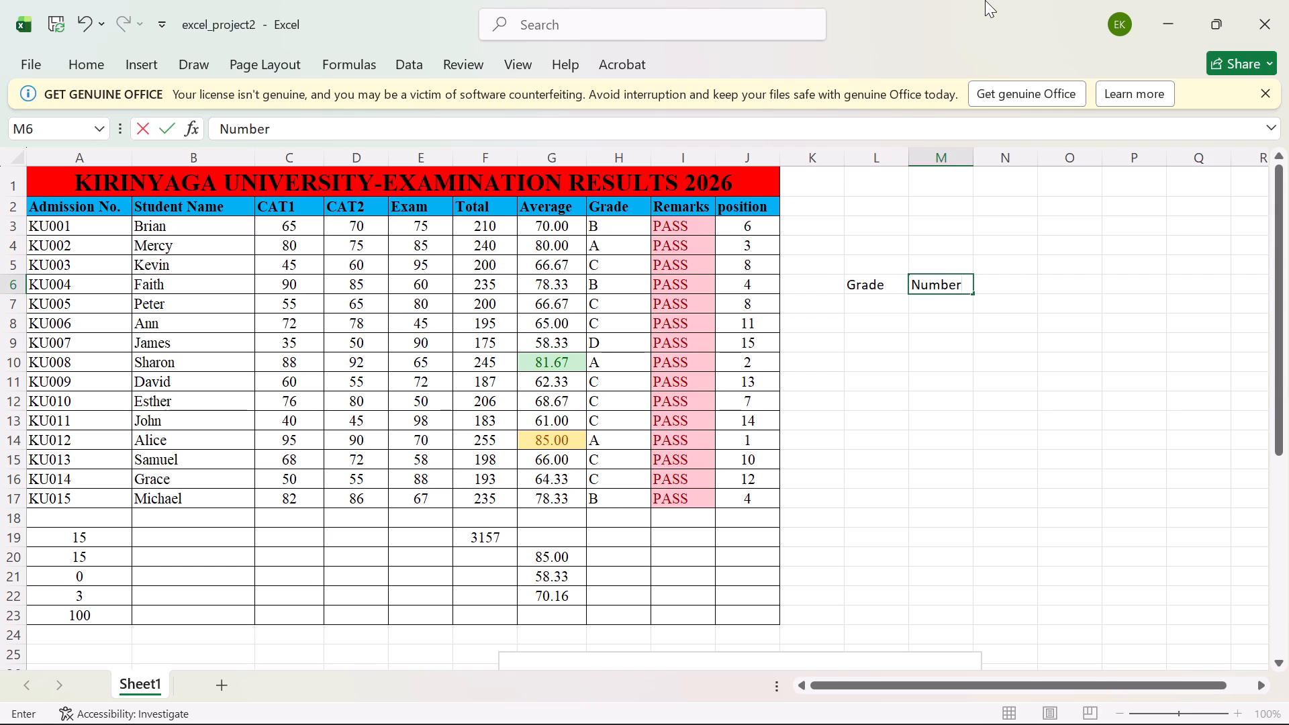
key(space)
text(of)
key(space)
text(Students)
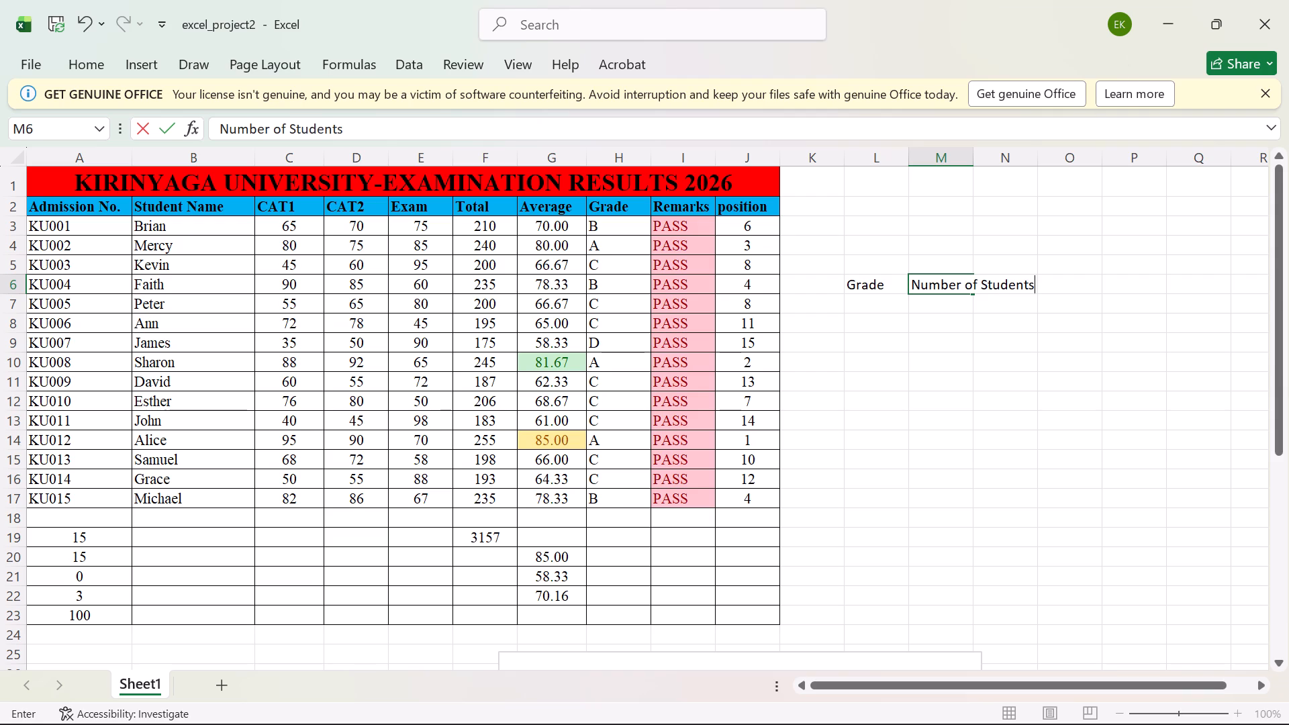
click(850, 281)
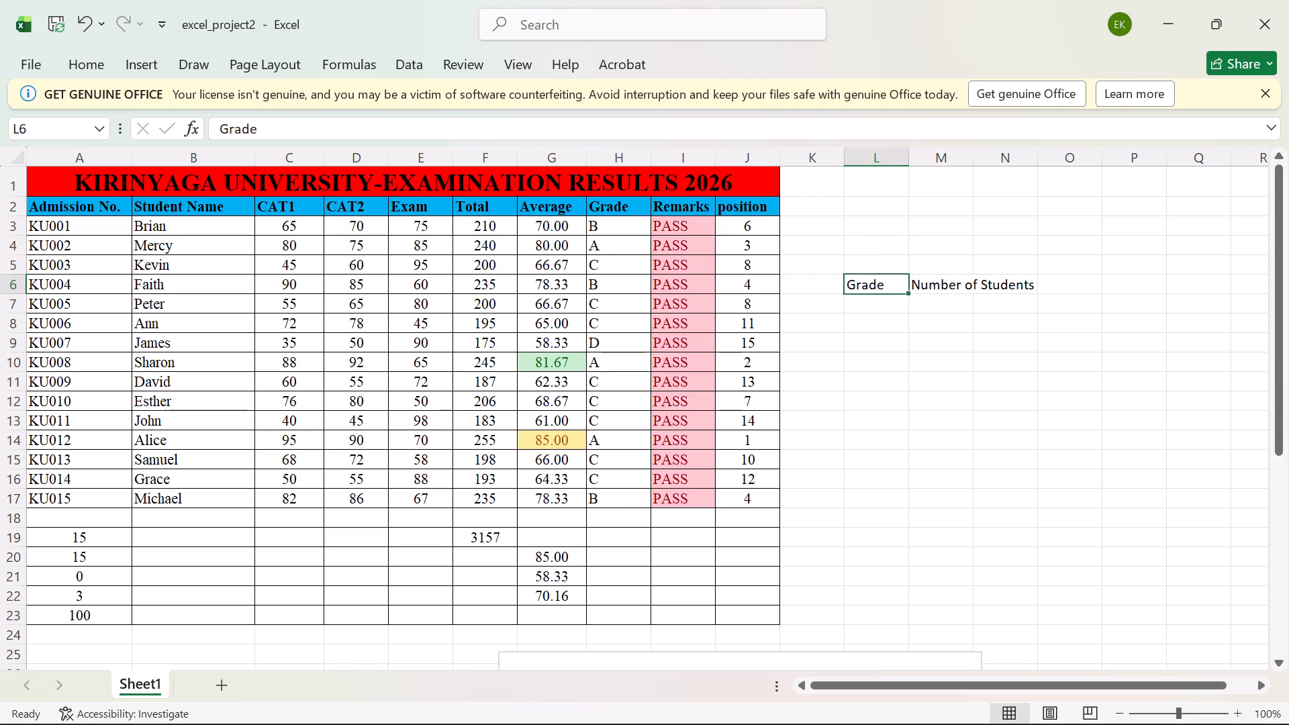
click(972, 142)
Widen column M so that it fits the "Number of Students" heading.
drag(969, 157, 1035, 163)
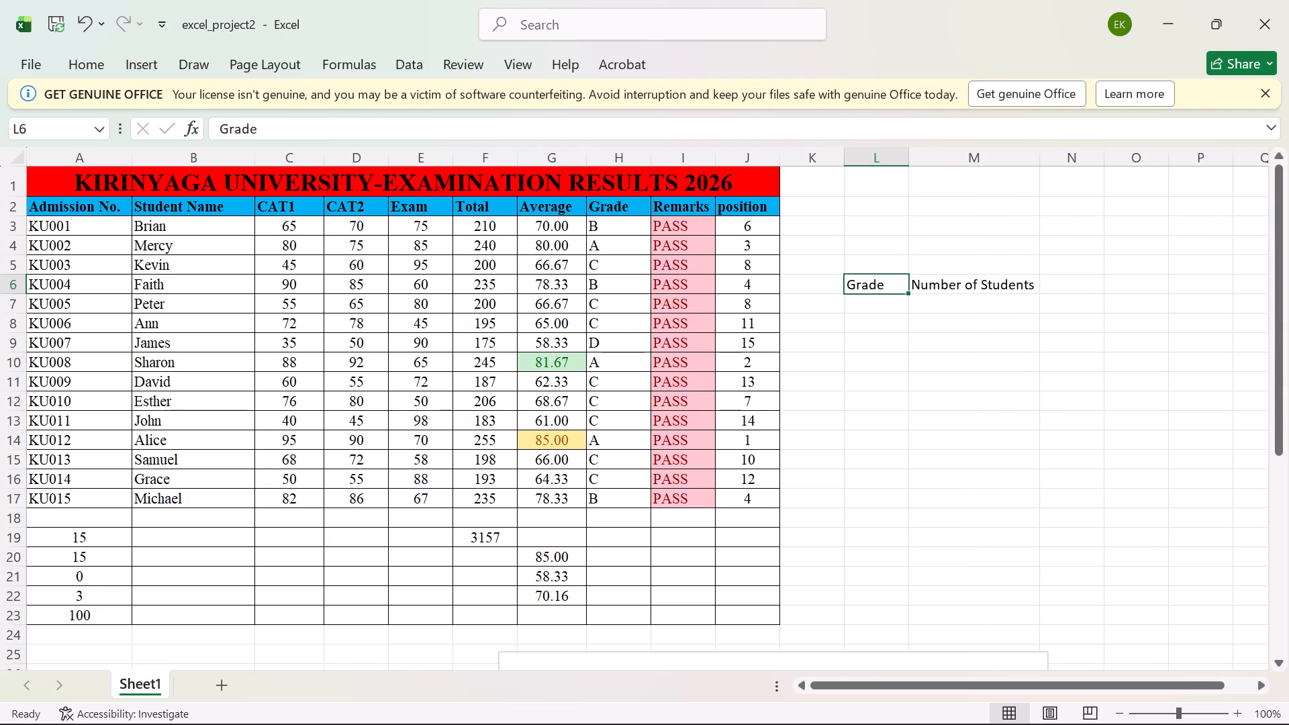
List the grades A, B, C, D and E in cells L7 to L11 under the "Grade" heading.
click(897, 310)
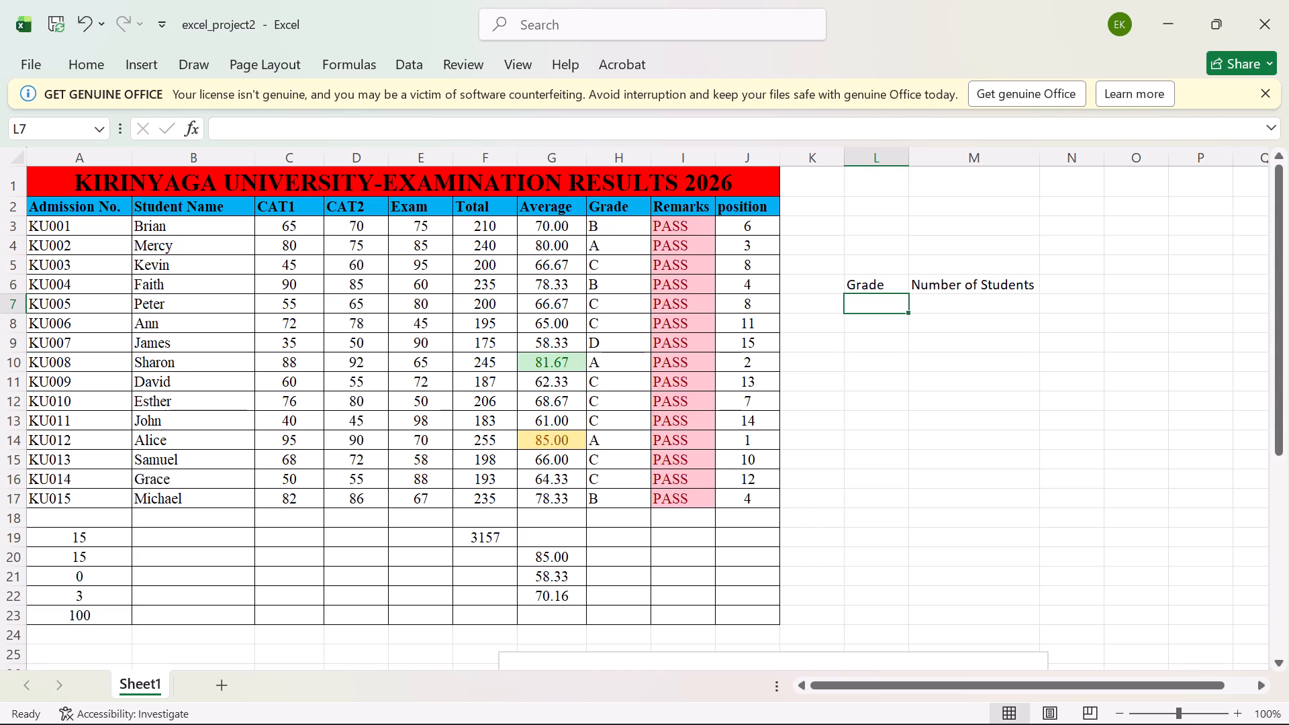
key(a)
key(Return)
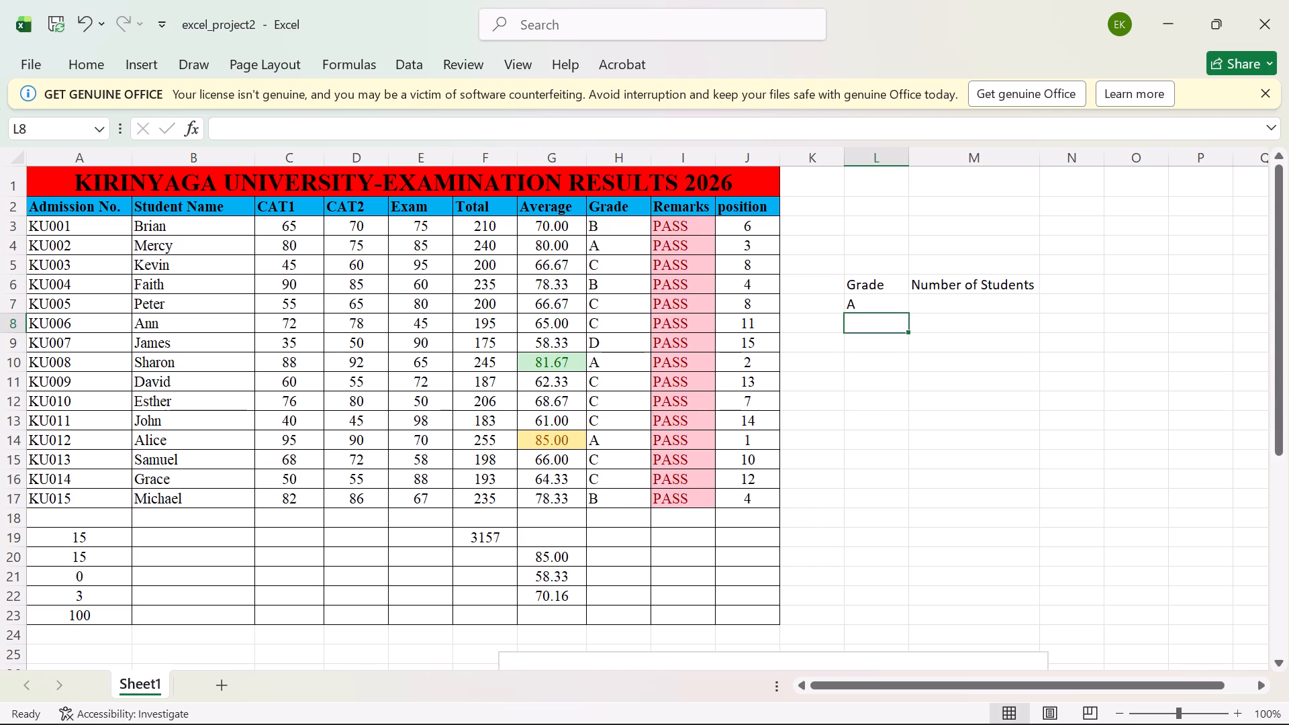
key(b)
key(Return)
key(c)
key(Return)
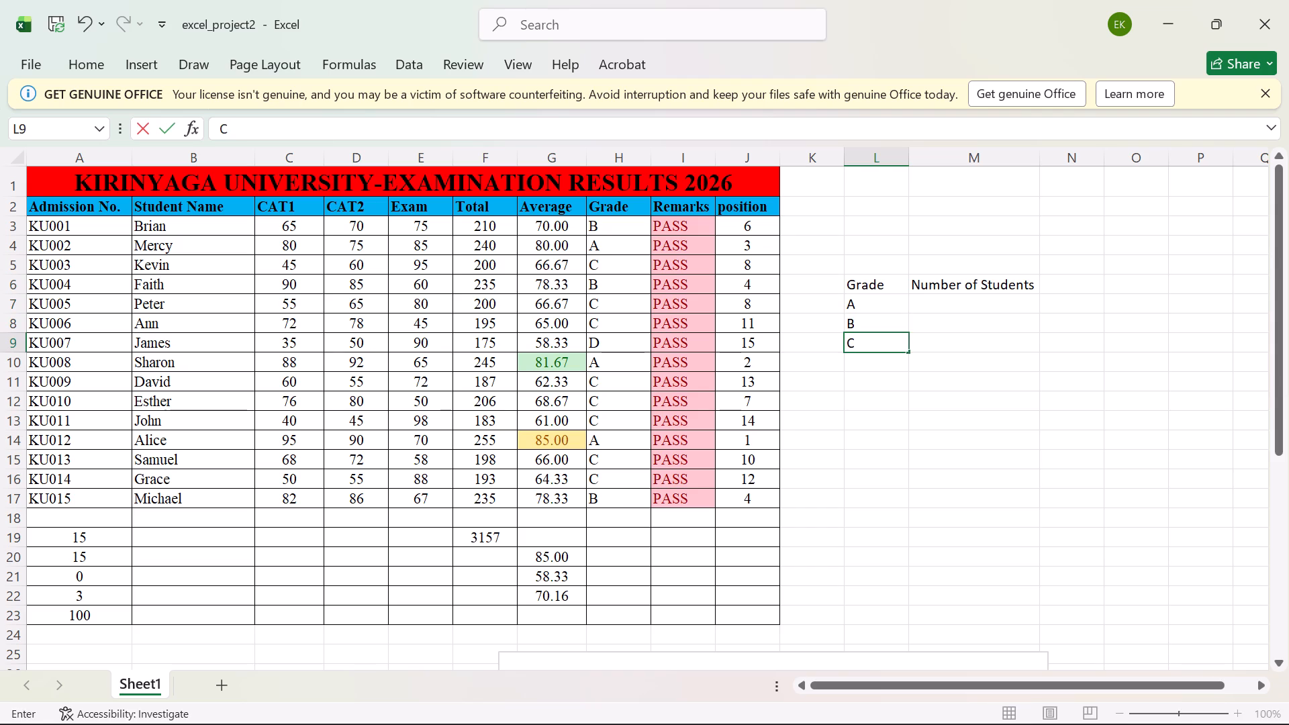
key(d)
key(Return)
key(e)
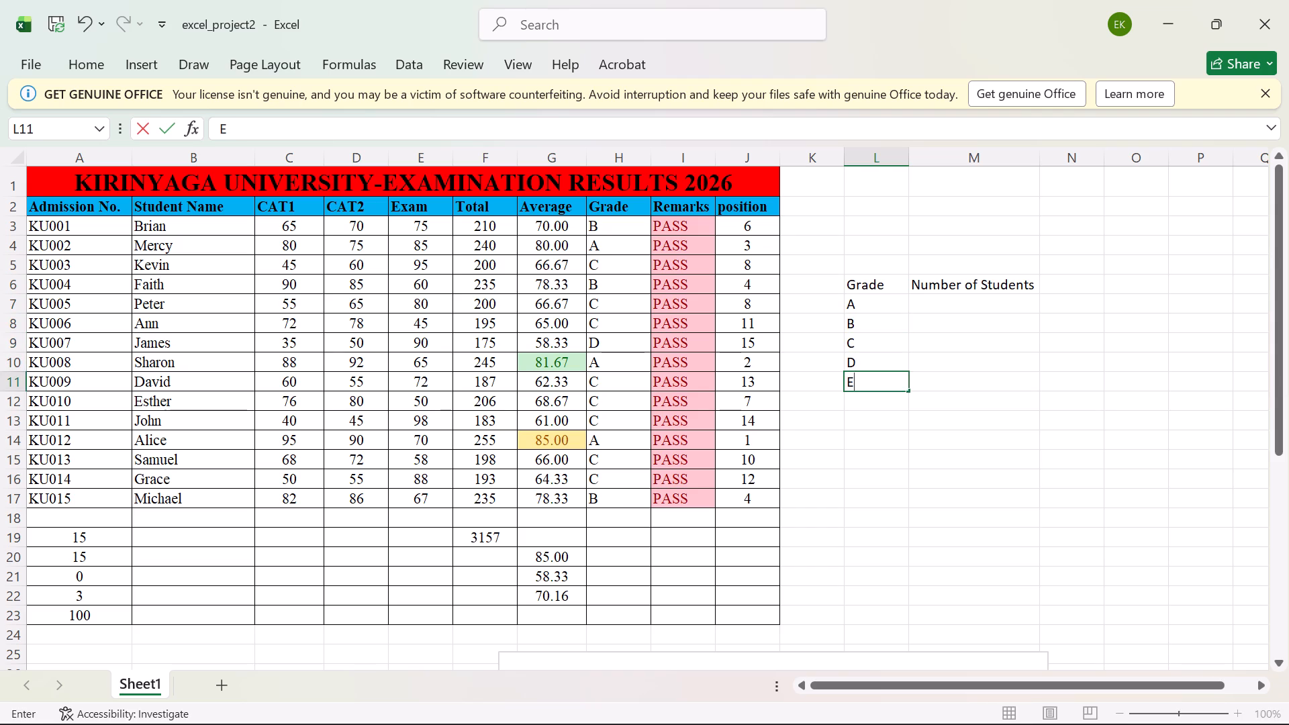
key(Return)
Enter the formula =COUNTIF(H3:H17,"A") in M7 to count the students with grade A.
click(937, 301)
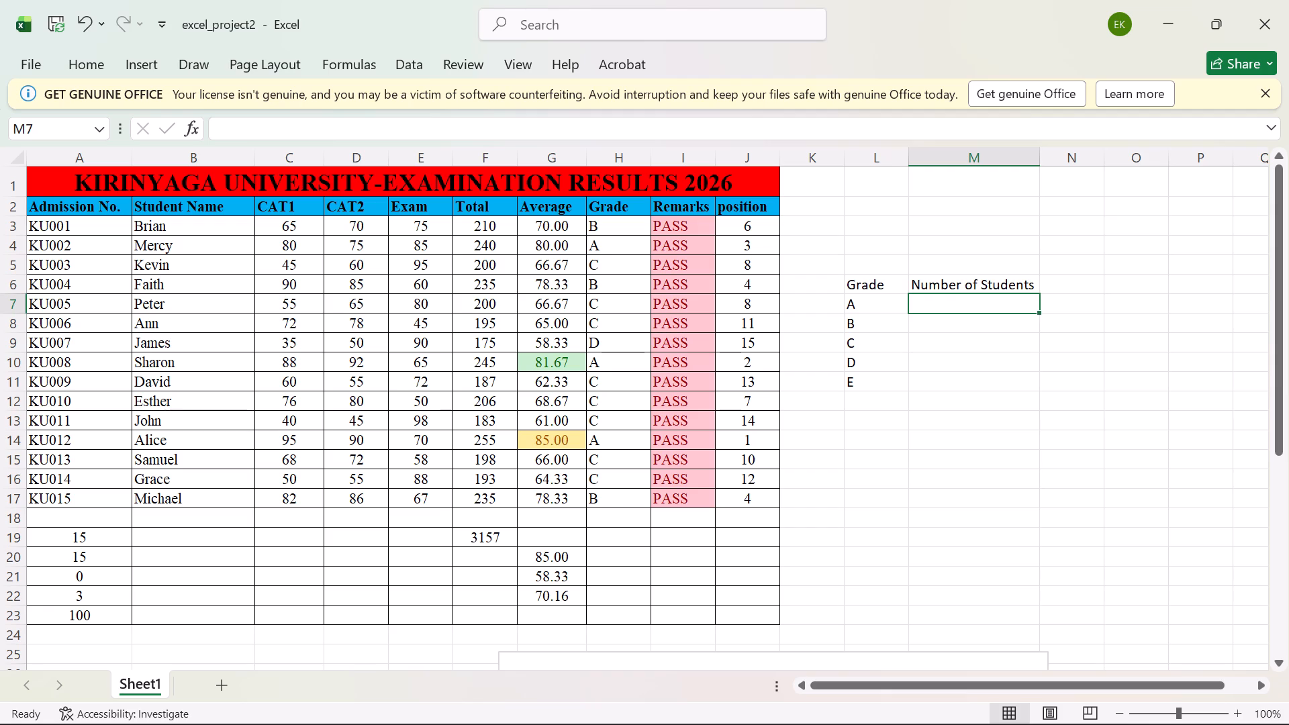
key(equal)
key(c)
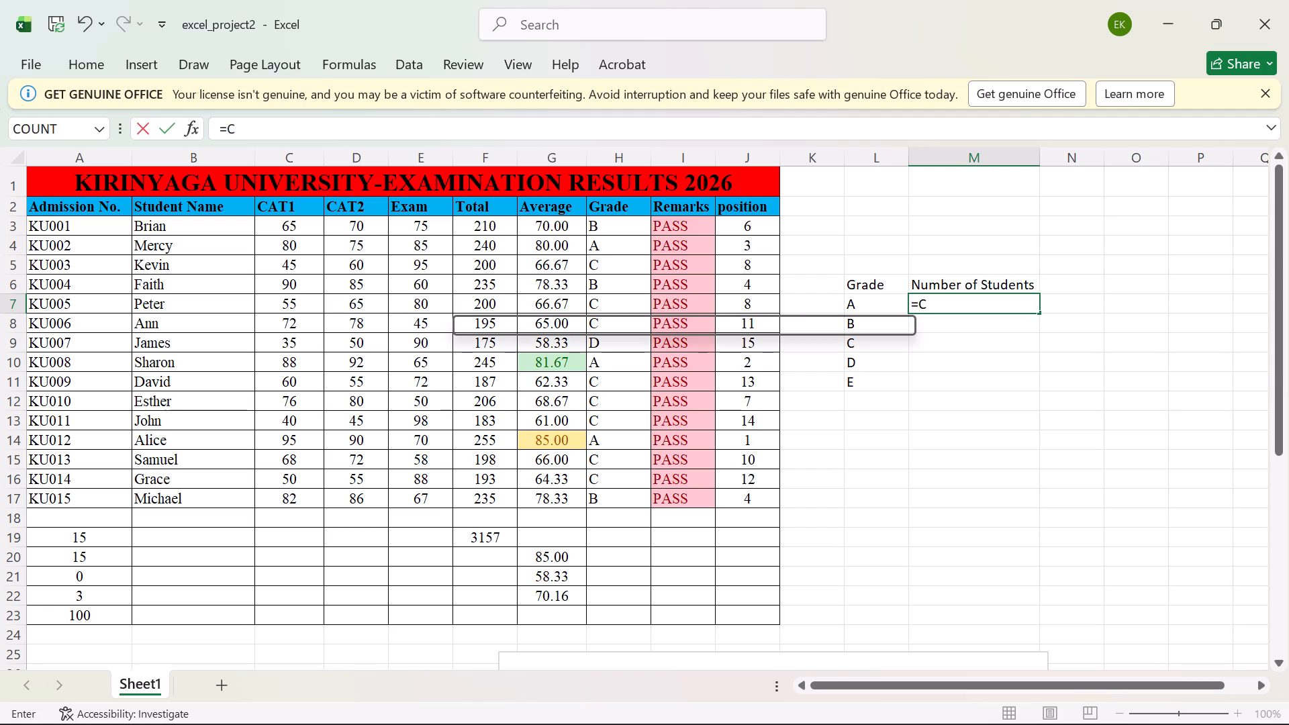
text(OUNT)
text(IG)
key(BackSpace)
key(f)
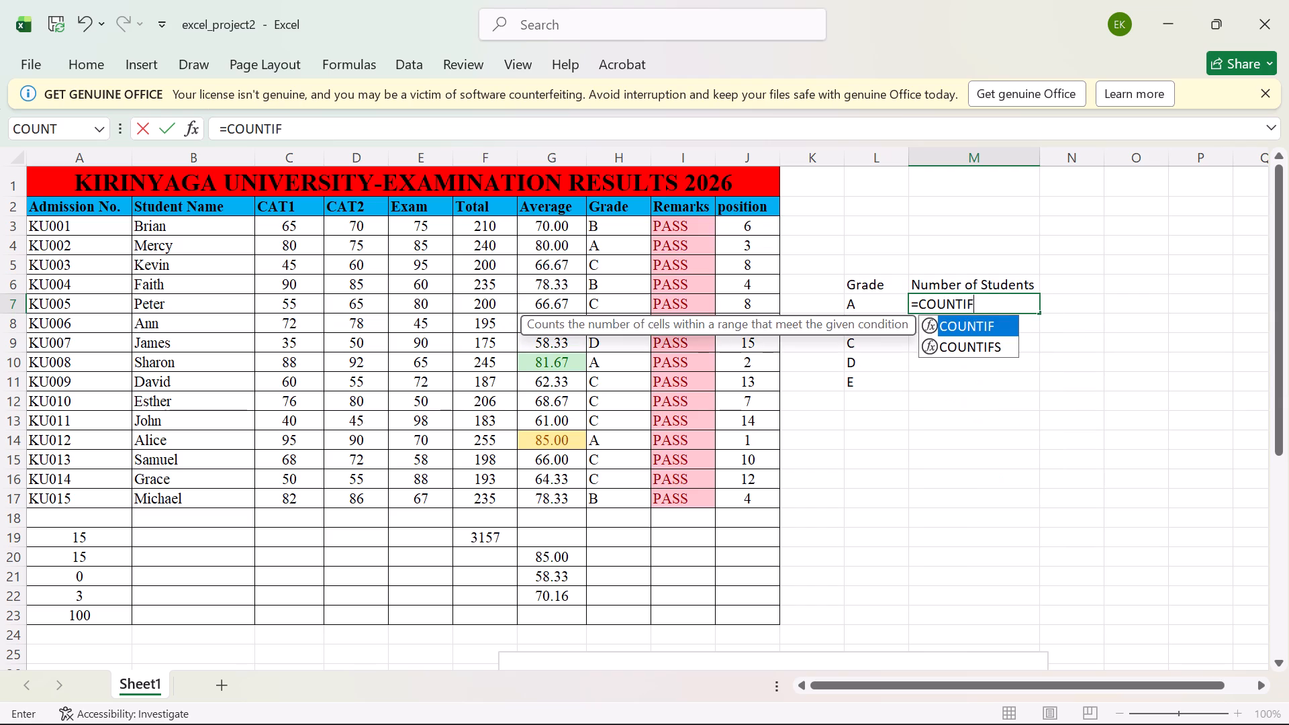
key(shift+parenleft)
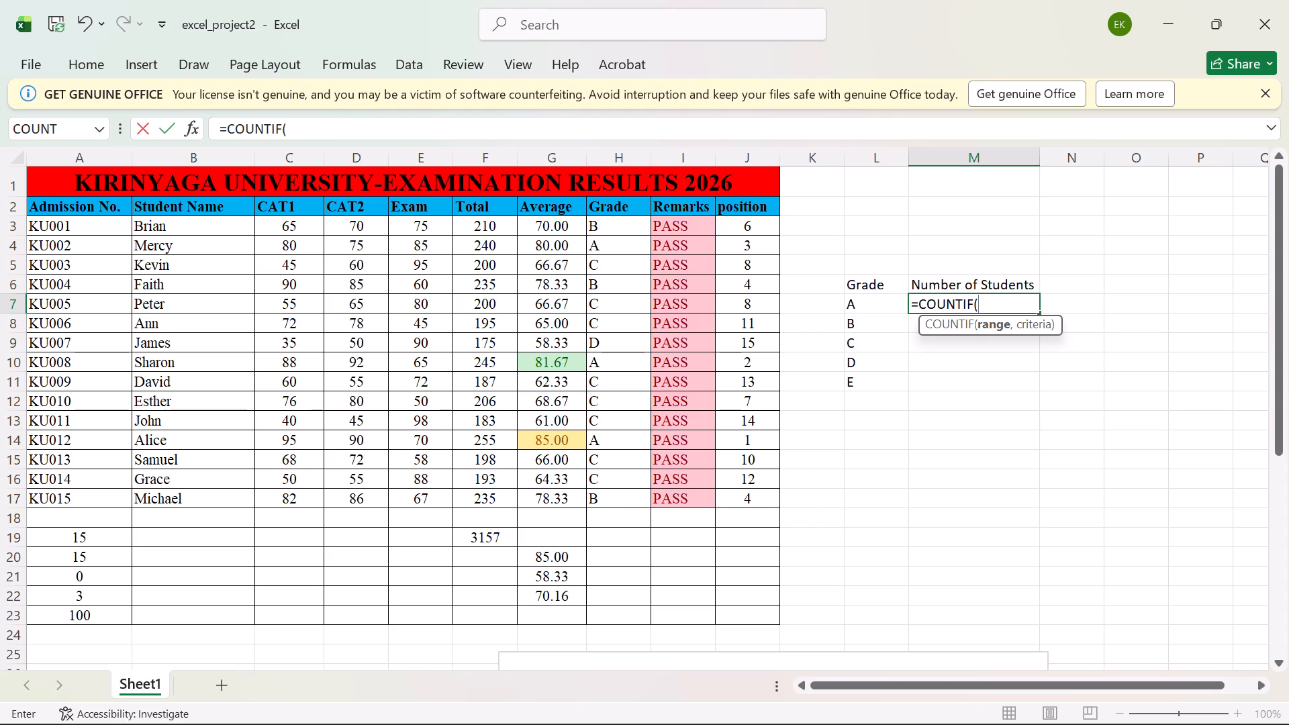
text(H3)
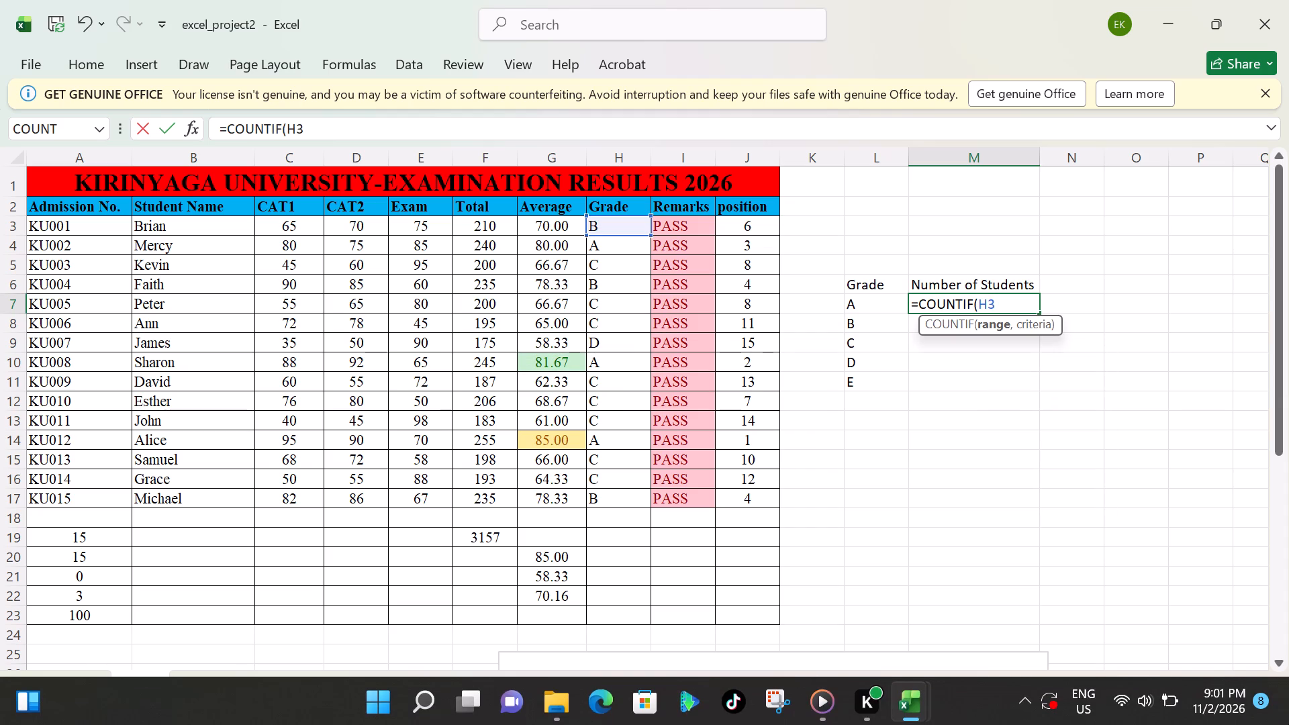
key(shift+colon)
text(H17)
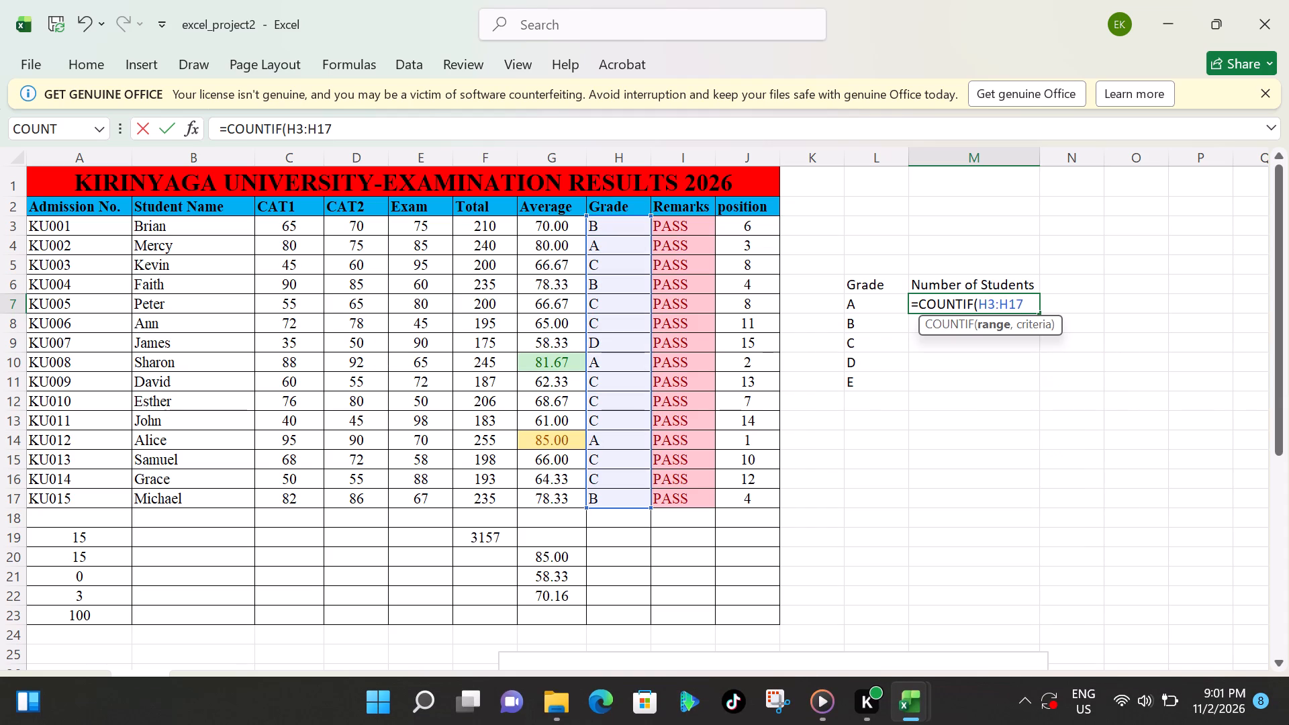
key(comma)
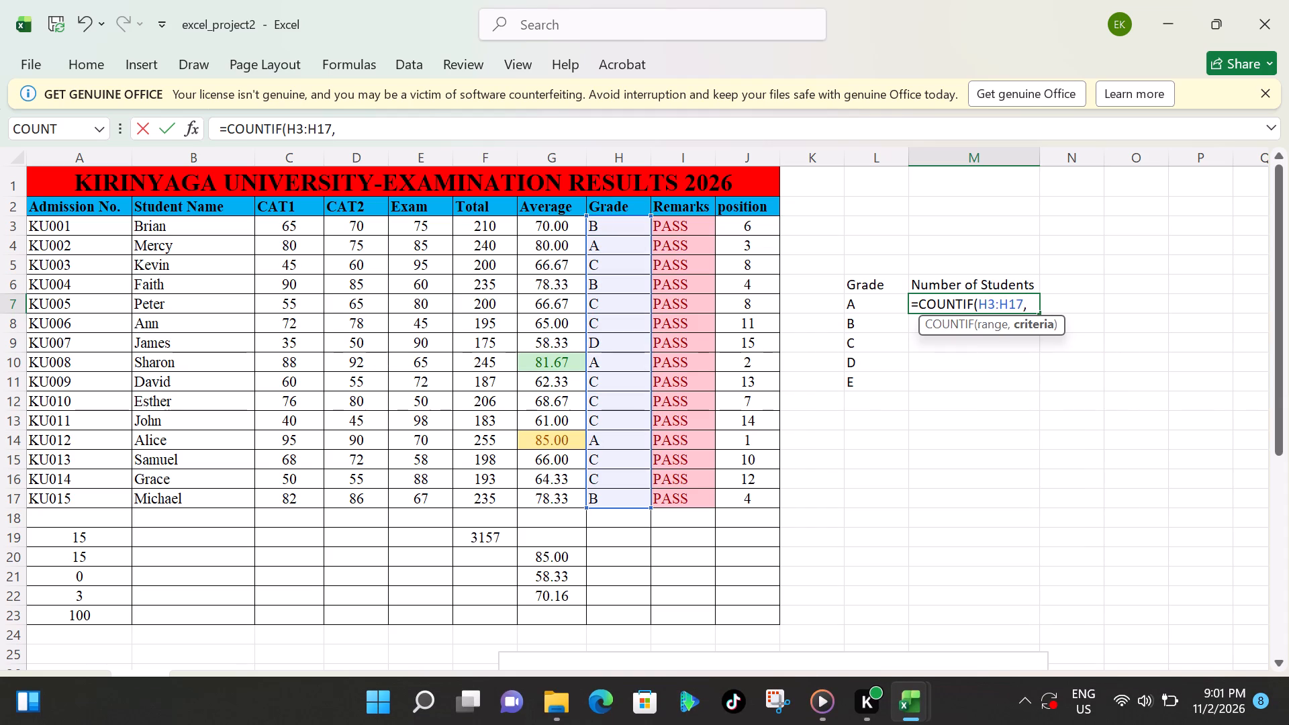
key(shift+quotedbl)
key(a)
key(shift+quotedbl)
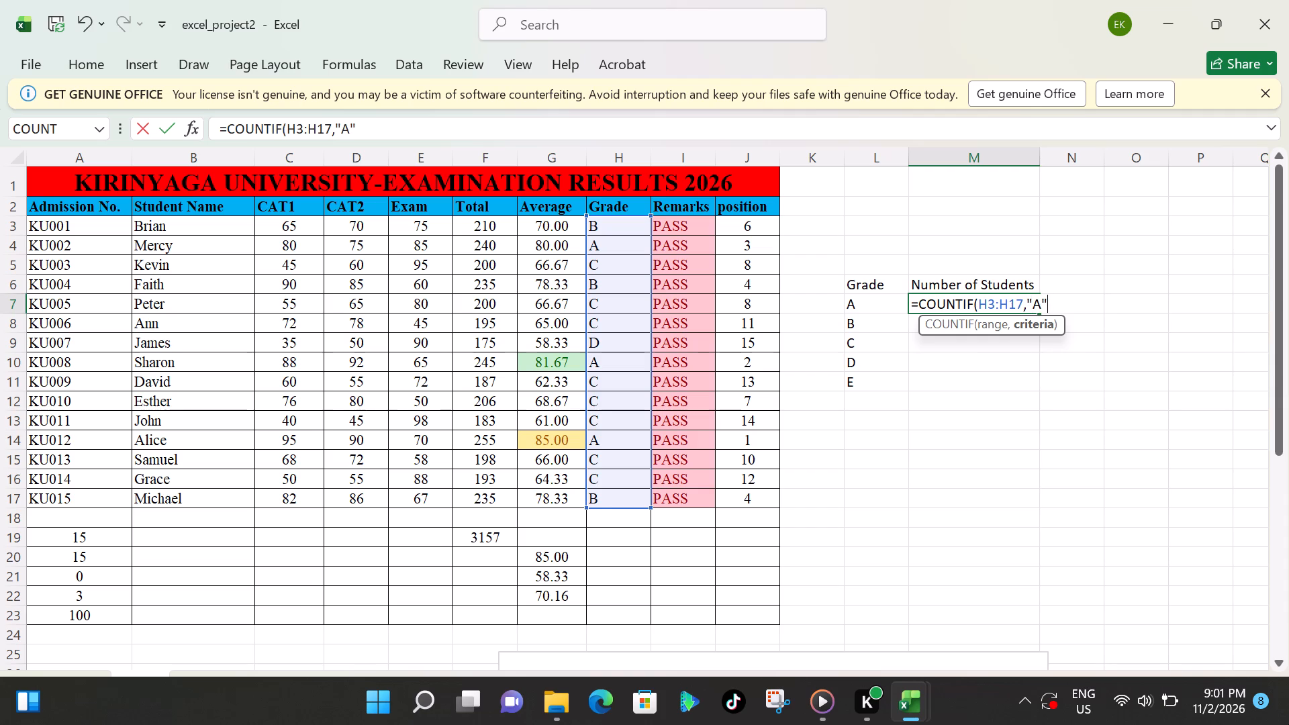
key(shift+parenright)
key(Return)
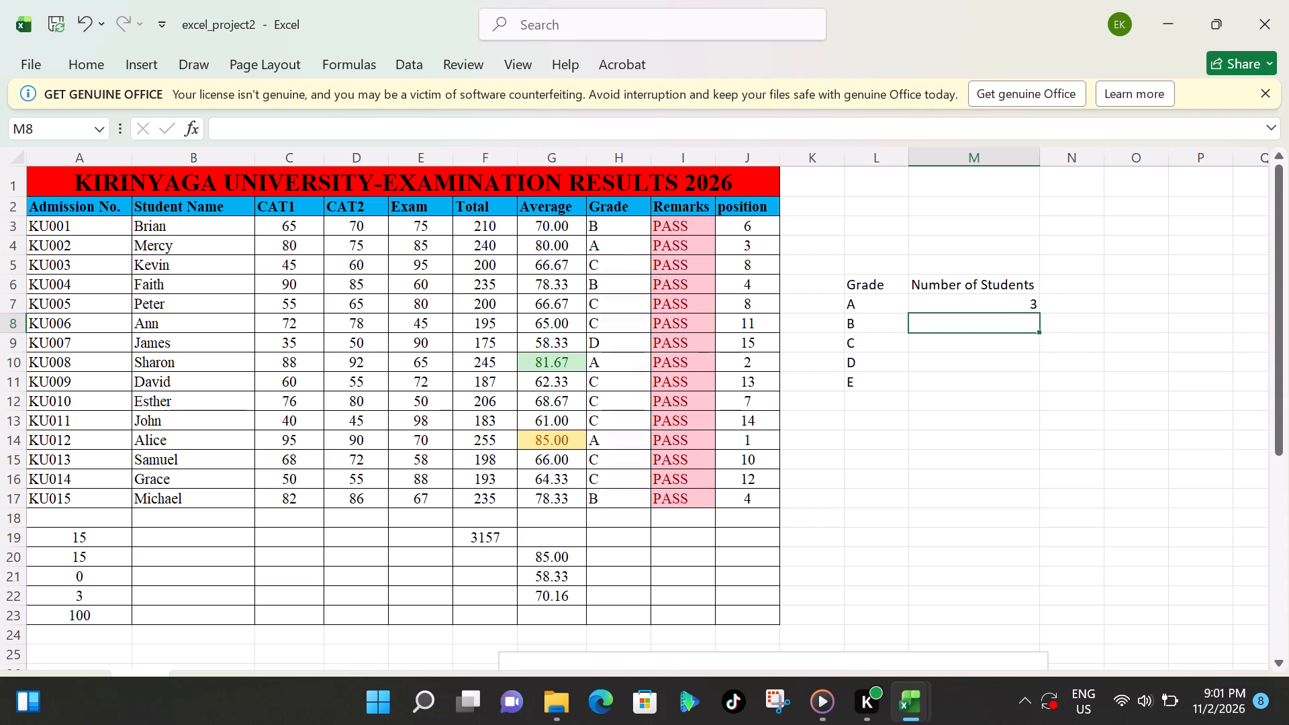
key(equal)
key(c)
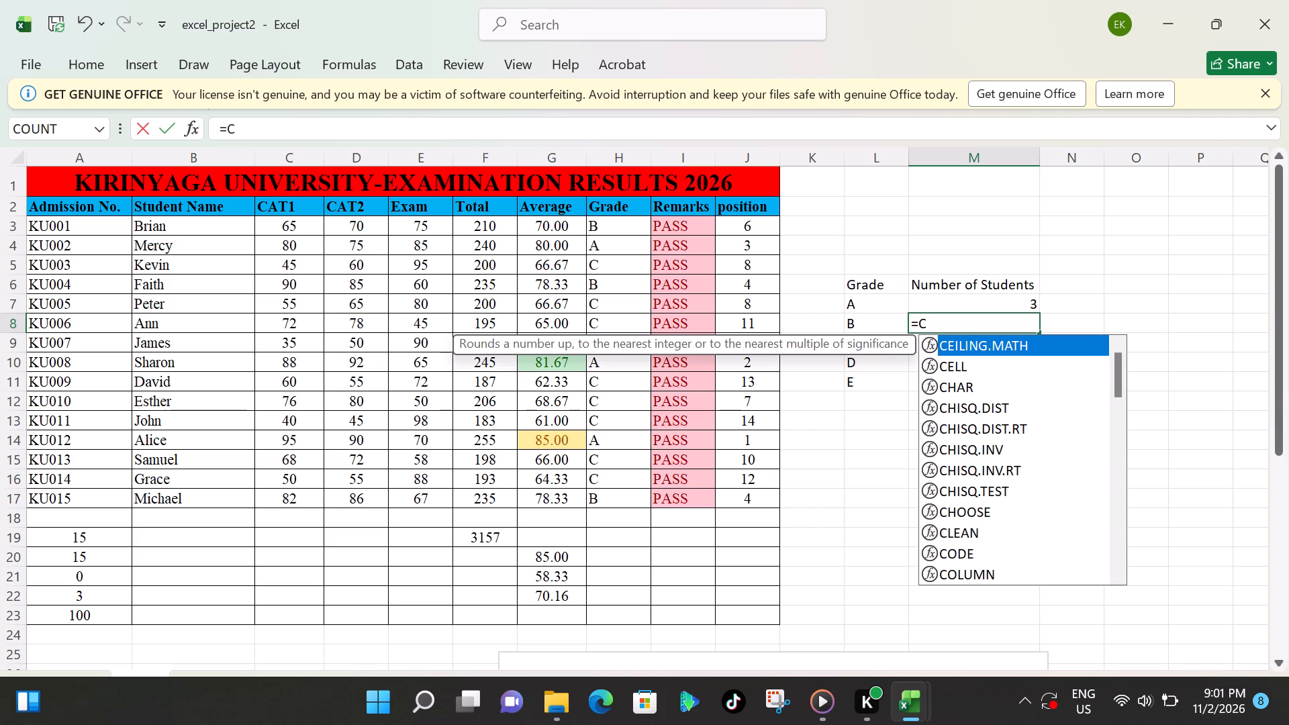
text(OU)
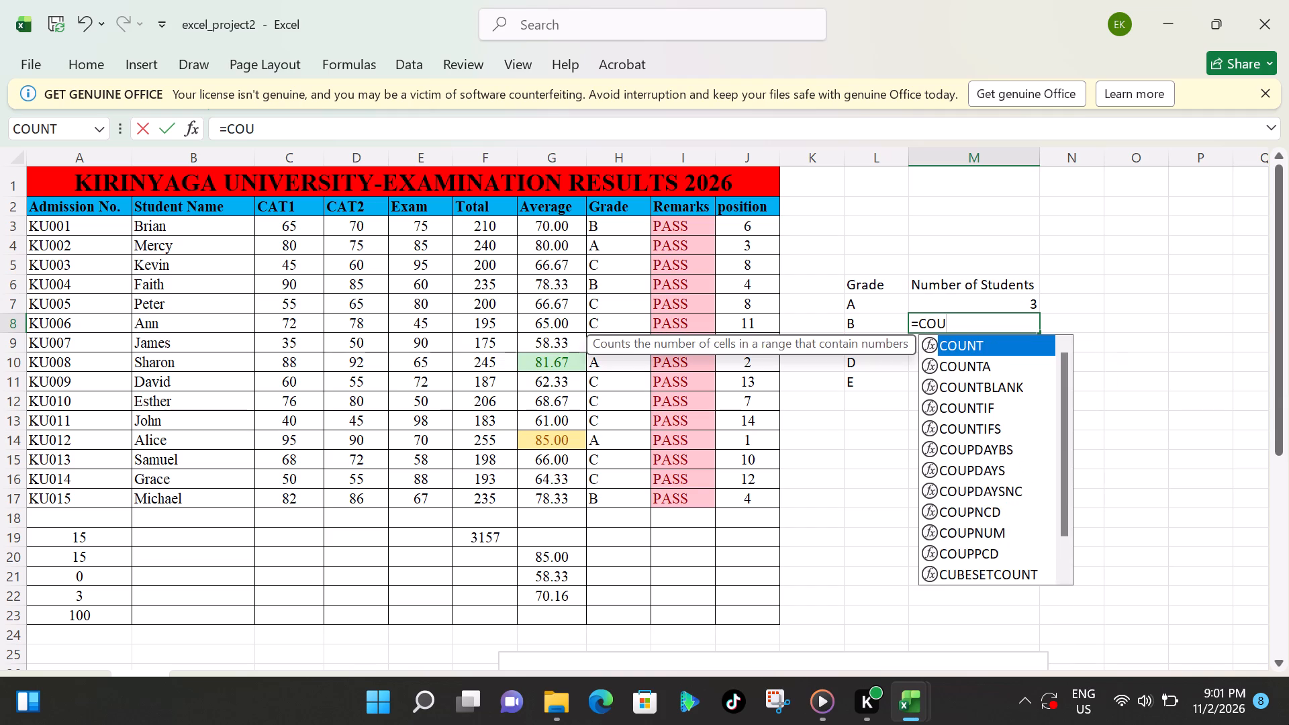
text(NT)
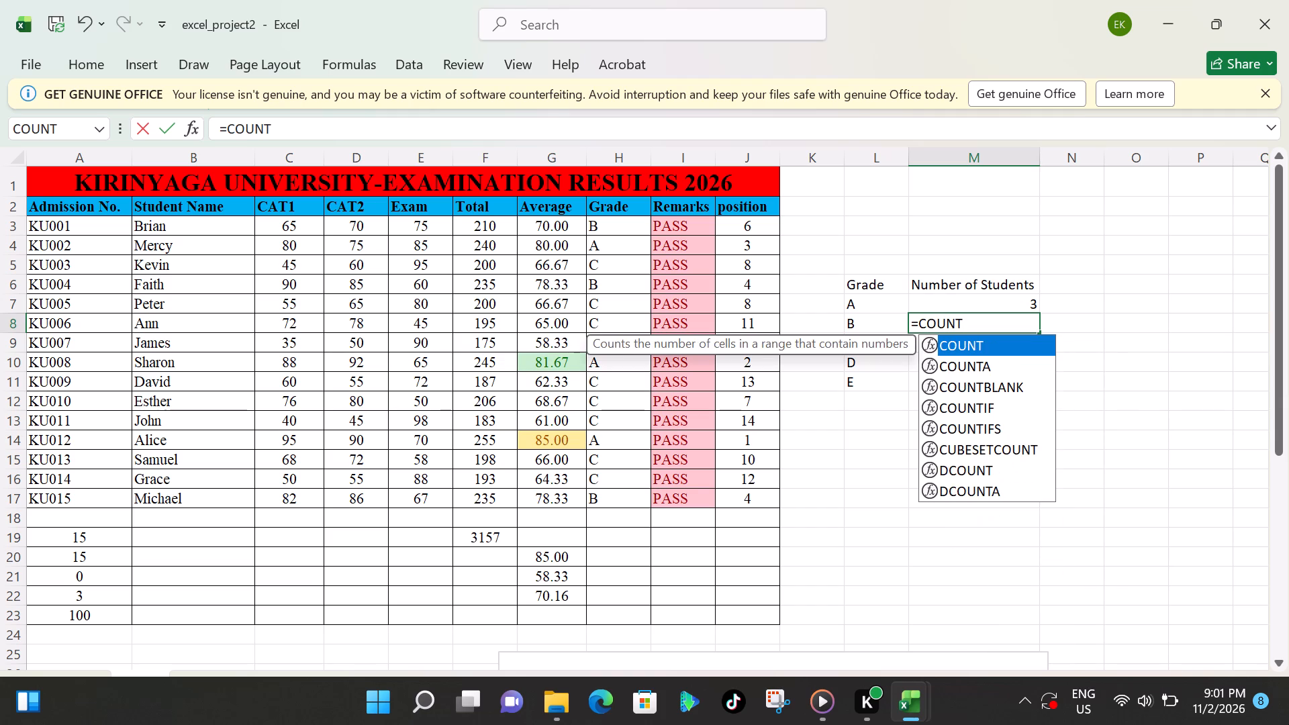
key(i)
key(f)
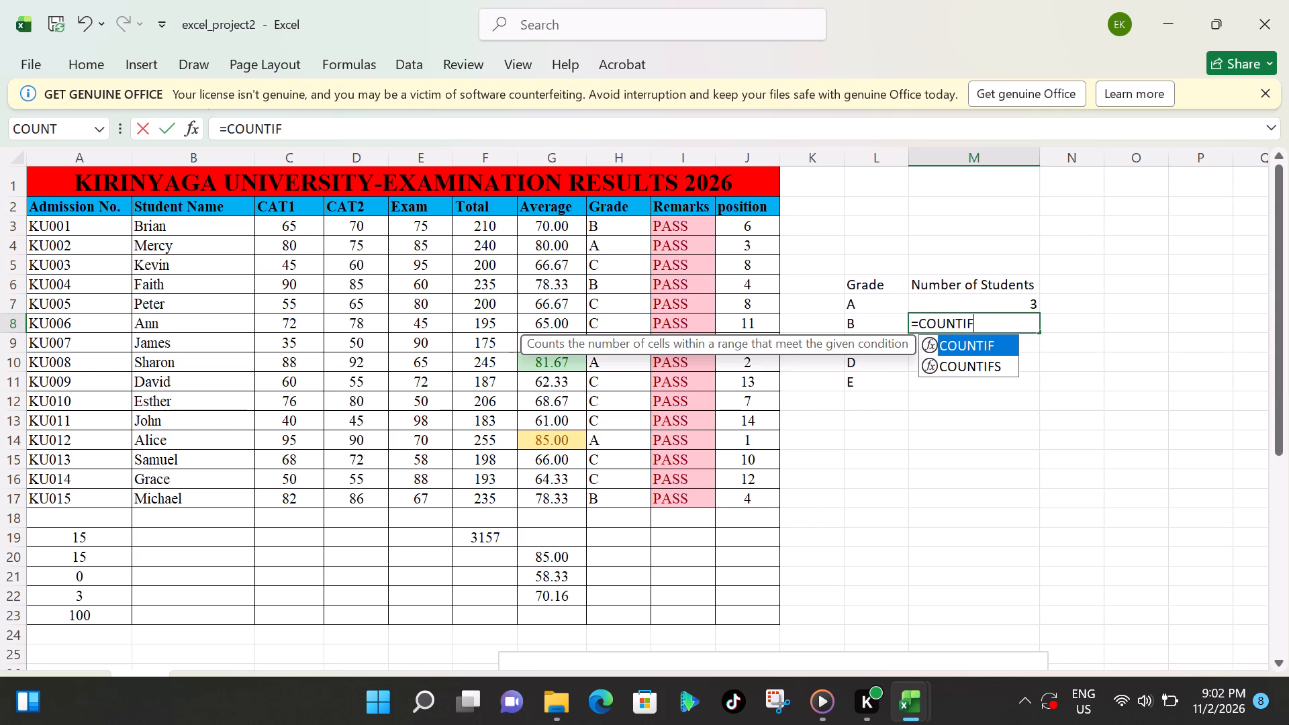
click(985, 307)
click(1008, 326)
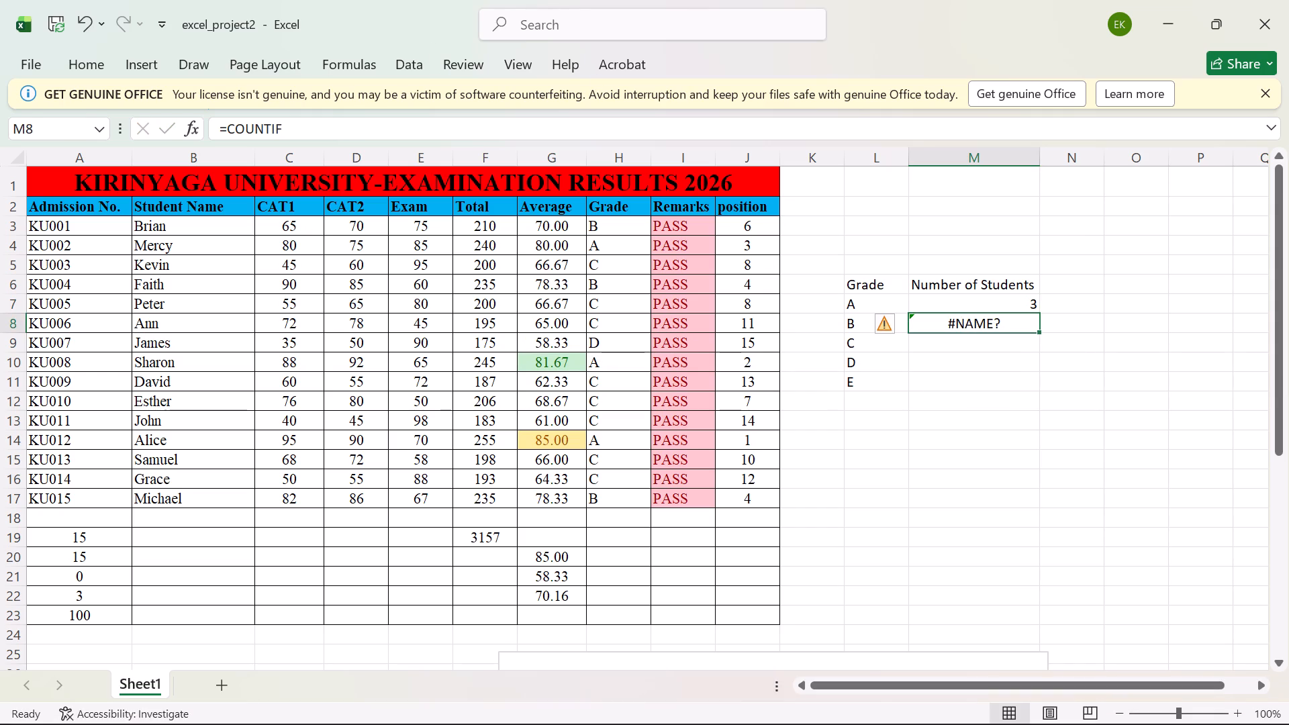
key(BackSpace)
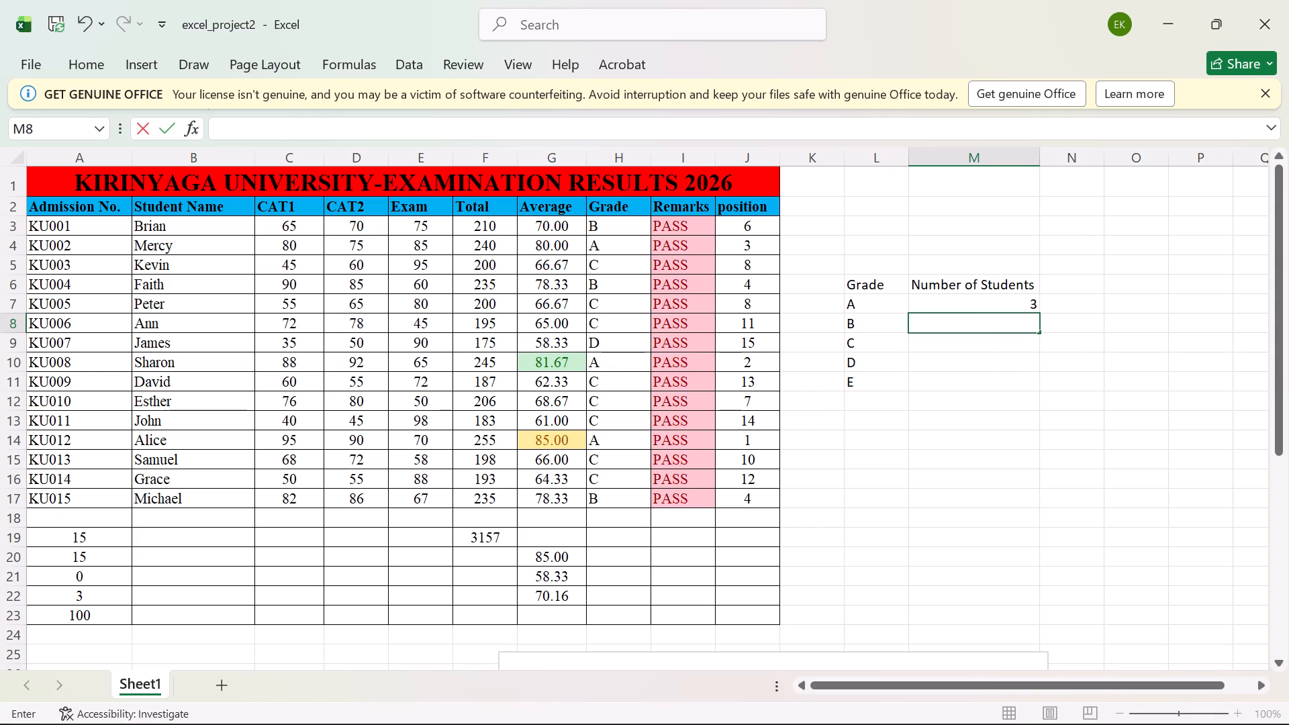
Fill the grade A count formula from M7 down through M11.
click(970, 295)
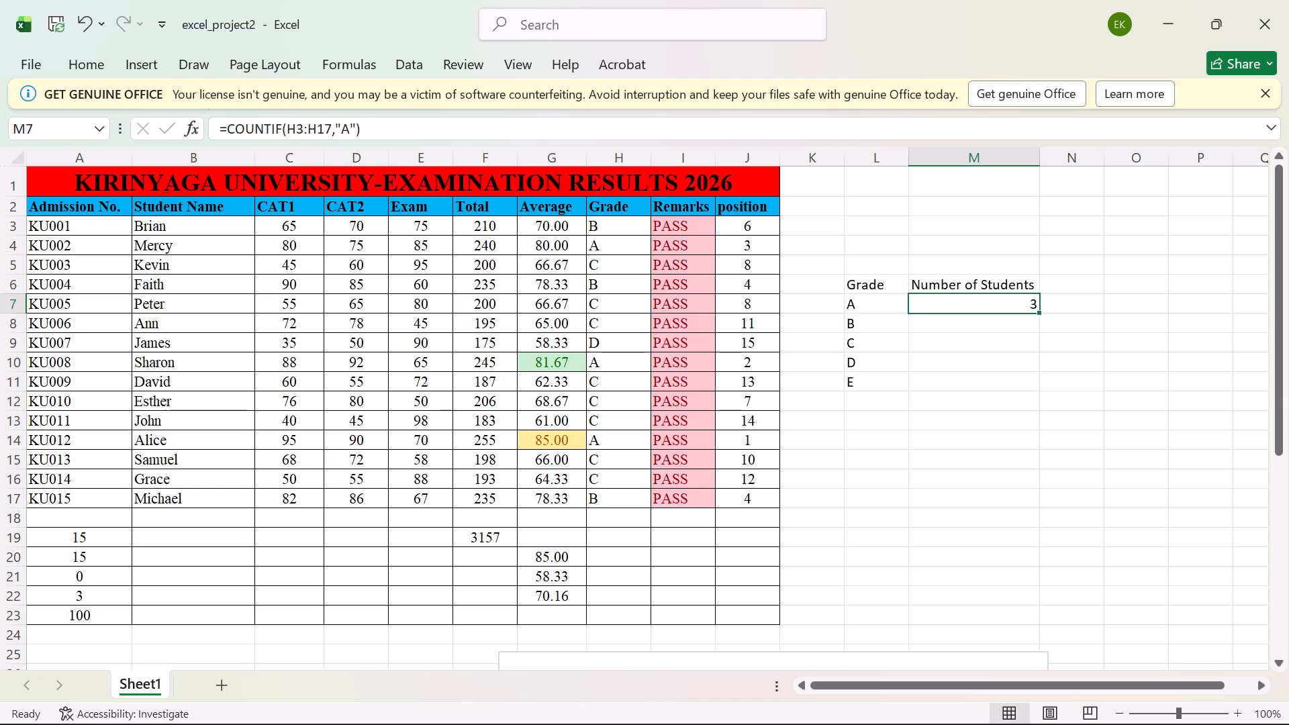
drag(1041, 311, 1040, 385)
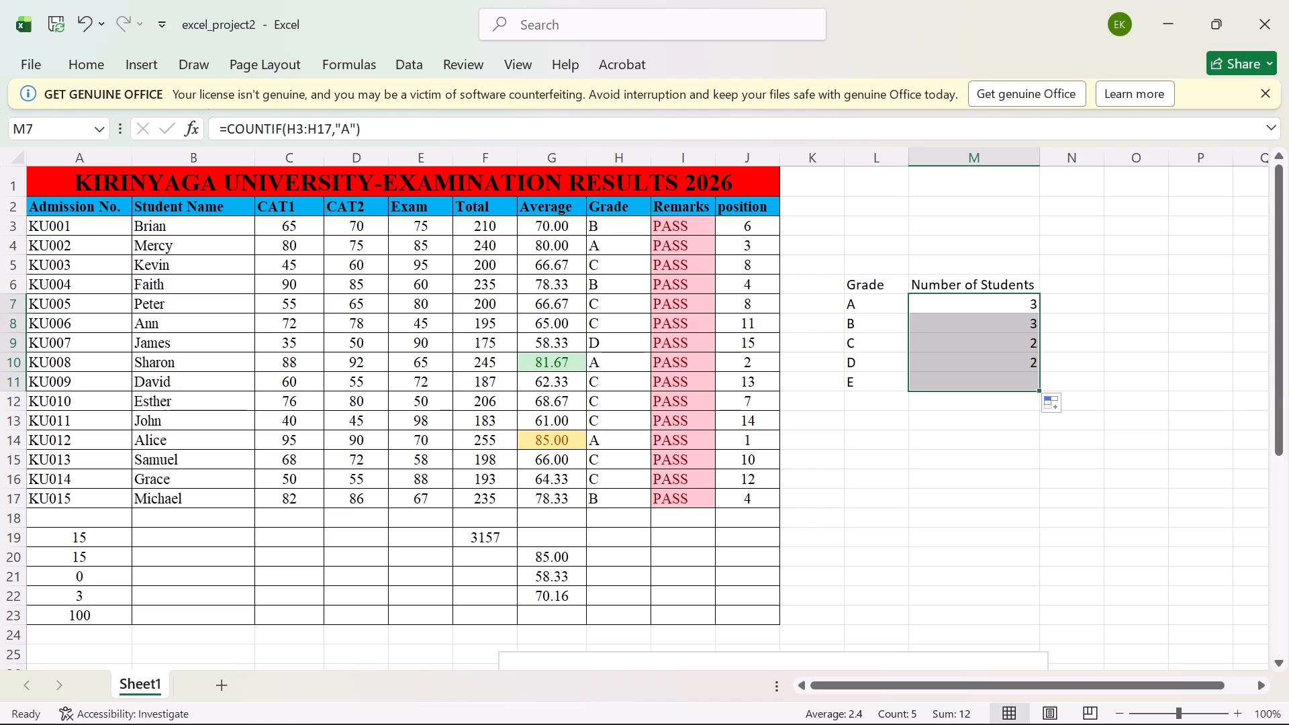
Replace the formula in M8 with =COUNTIF(H3:H17,"B") to count the students with grade B.
click(888, 303)
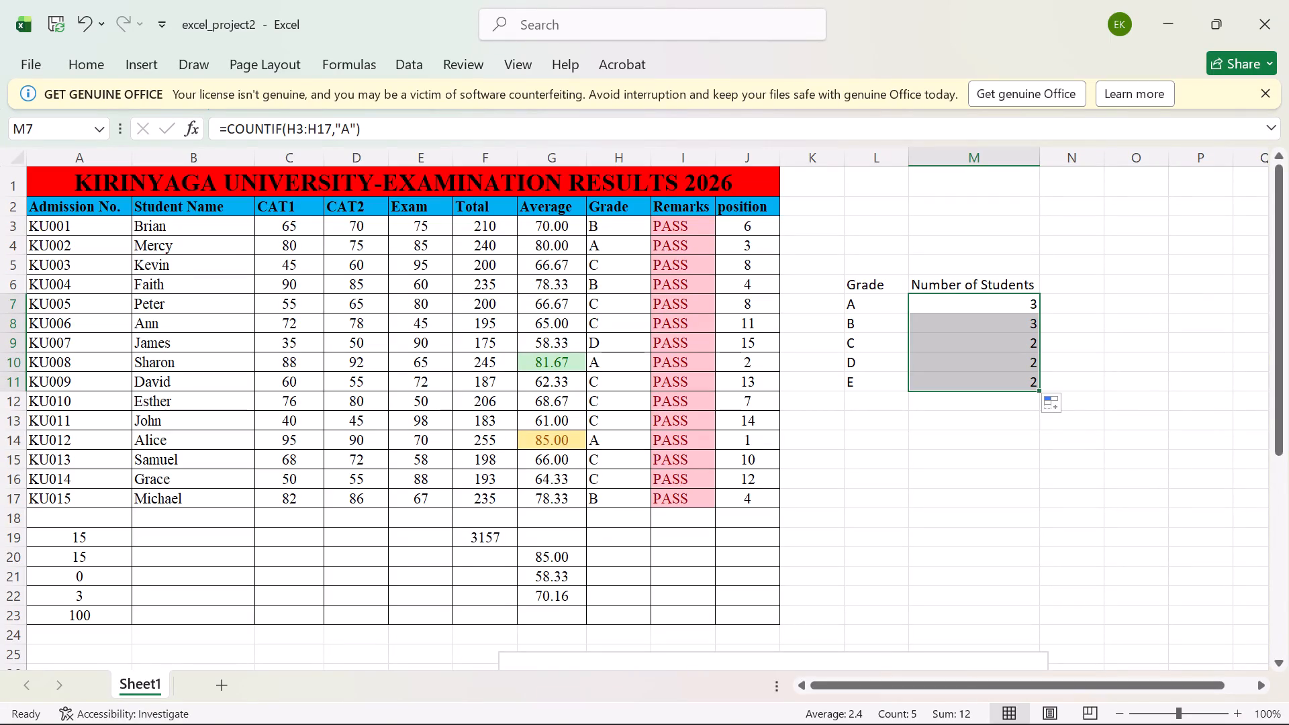
click(1017, 304)
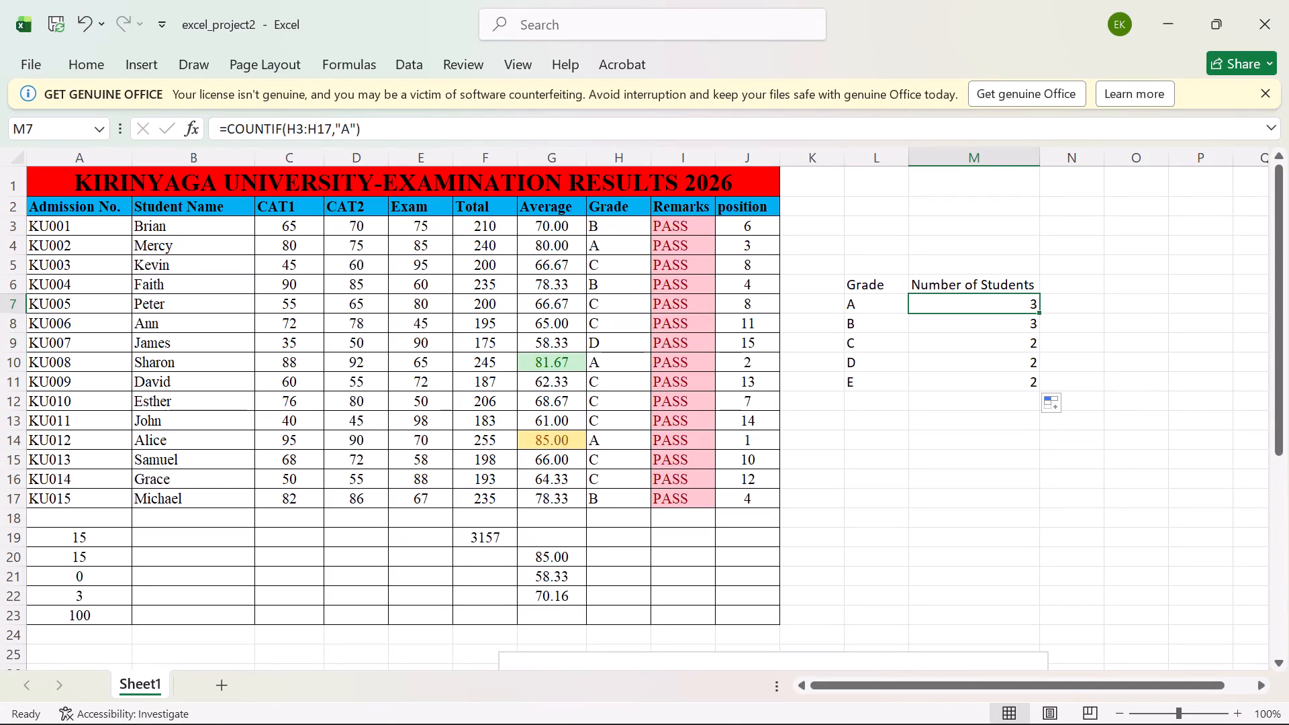
click(1024, 333)
click(1024, 321)
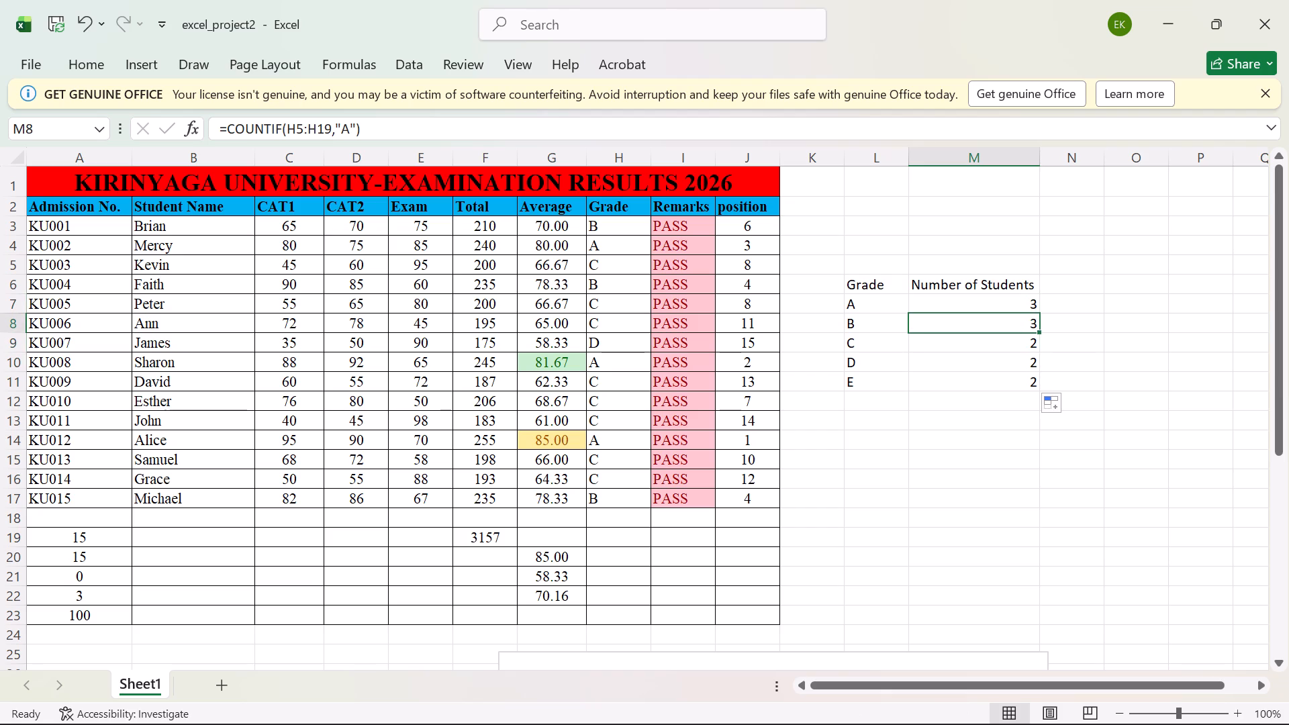
key(equal)
text(COUNTIF)
key(shift+parenleft)
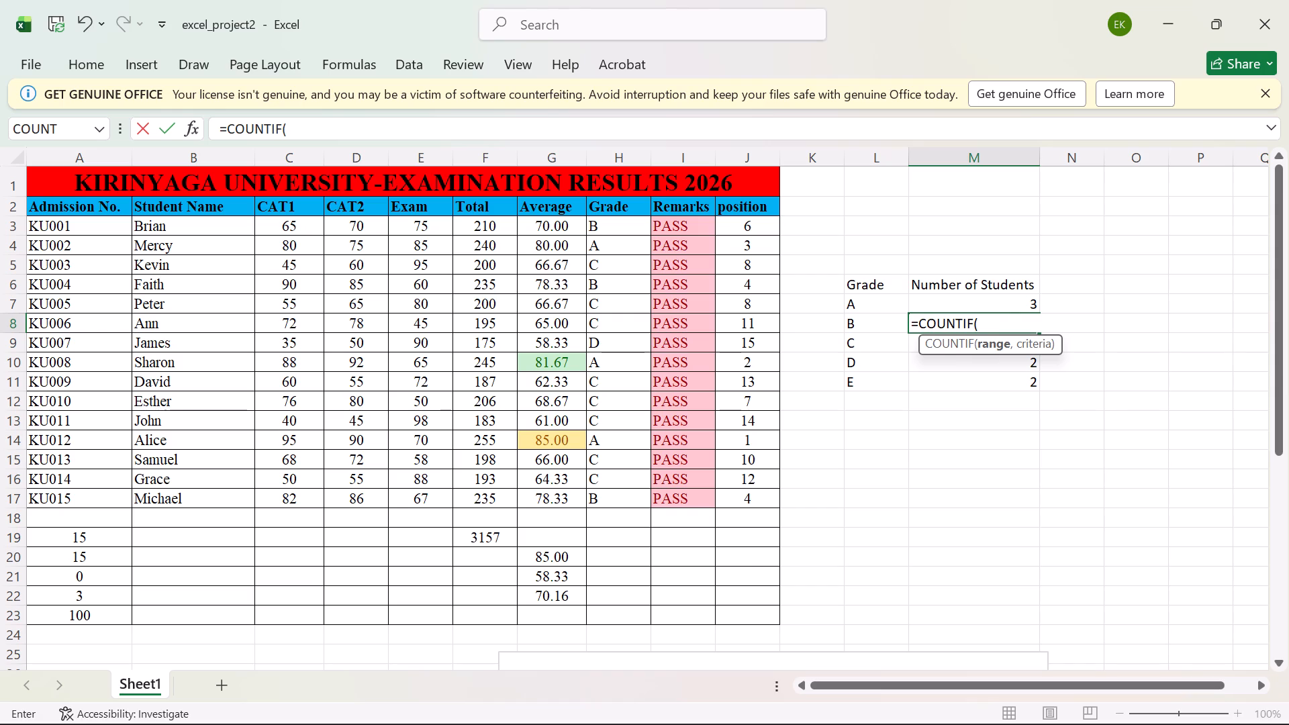
text(H3)
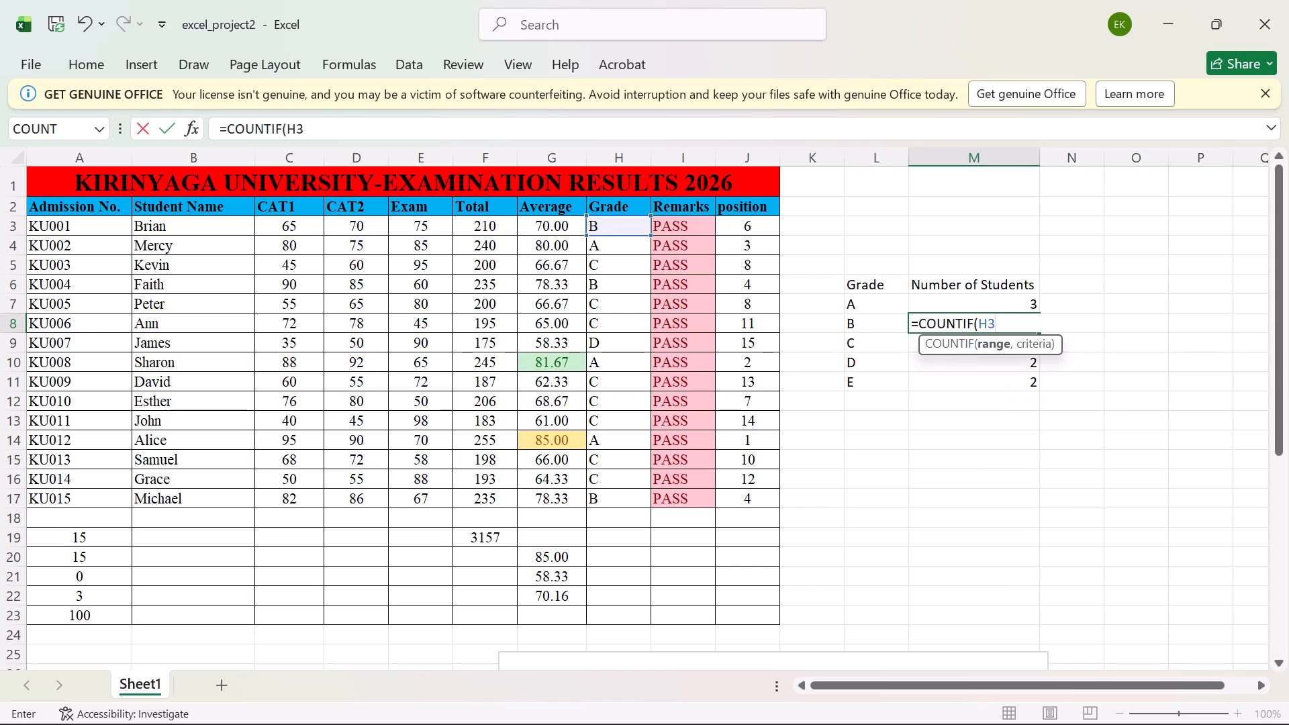
key(shift+colon)
key(h)
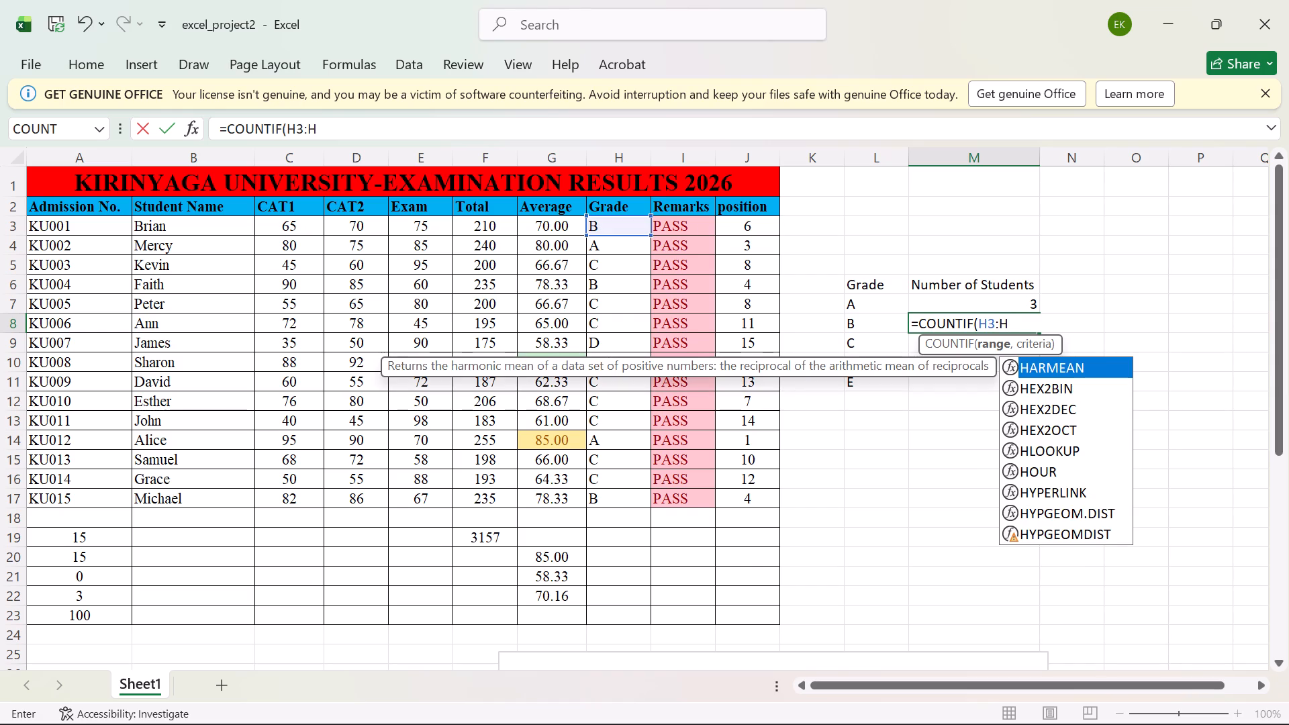
text(17)
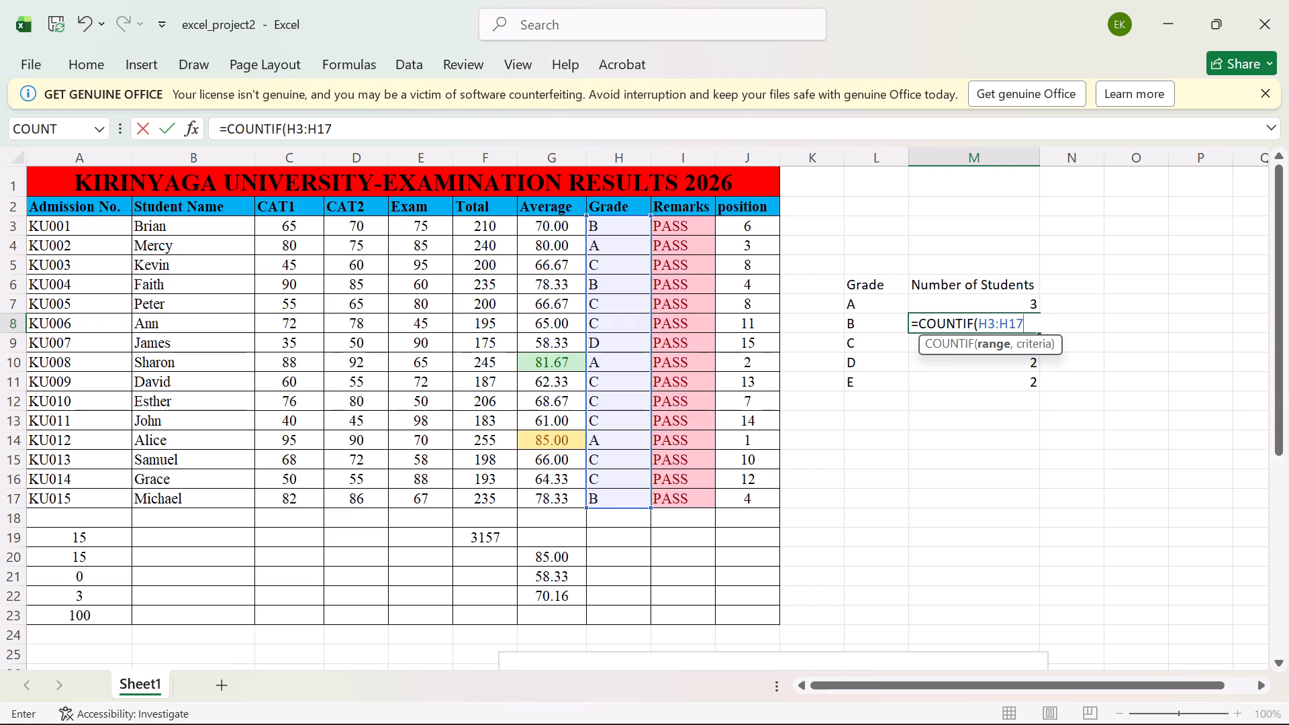
key(comma)
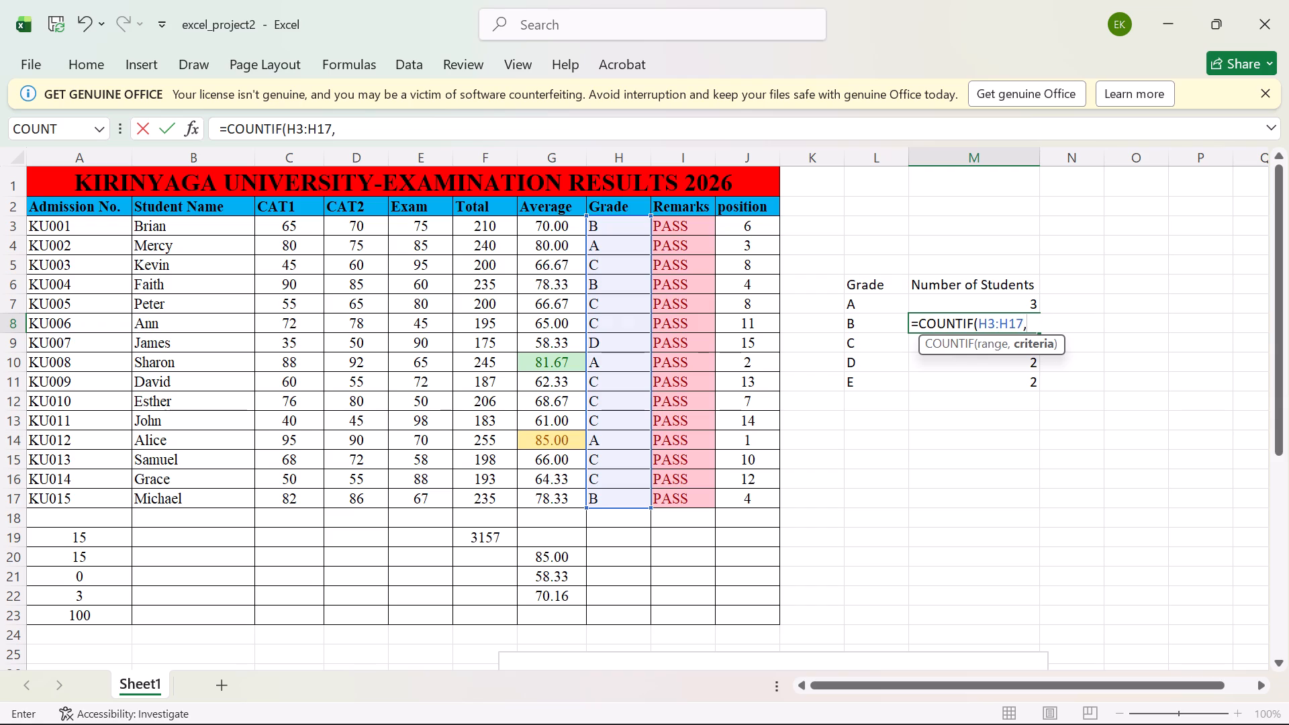
key(shift+quotedbl)
key(b)
key(shift+quotedbl)
key(shift+parenright)
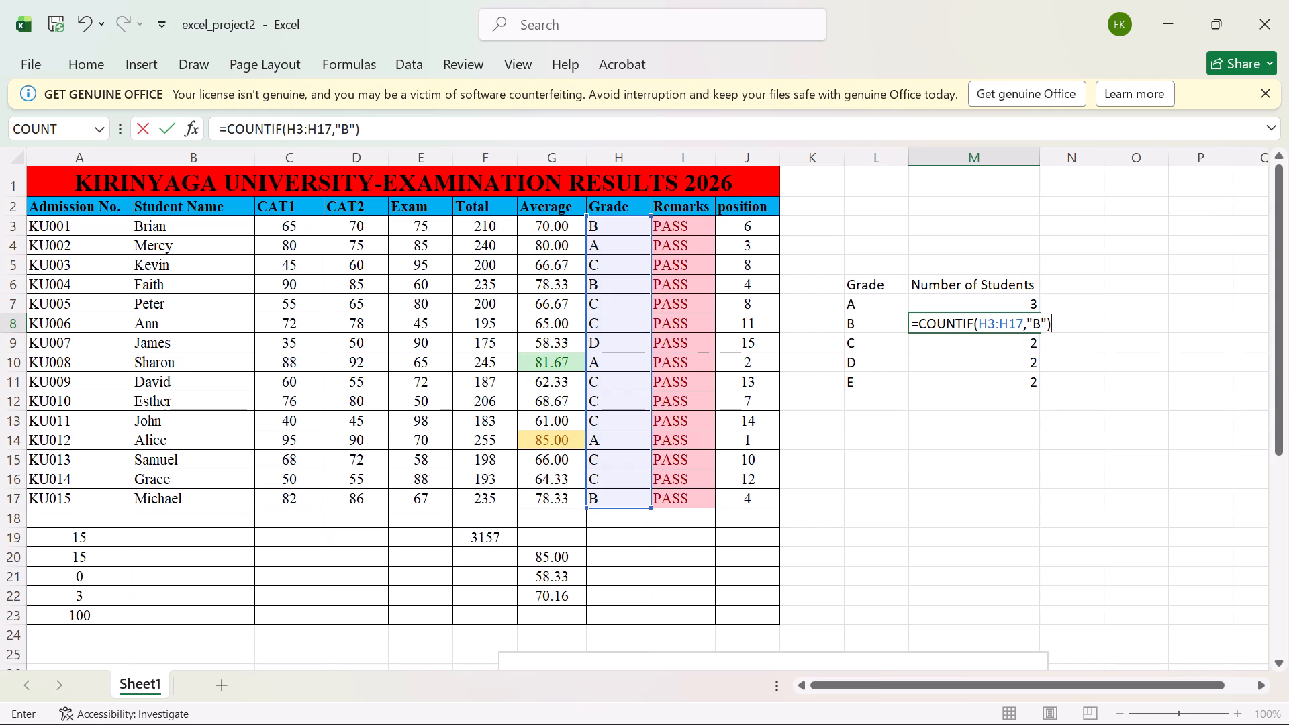
key(Return)
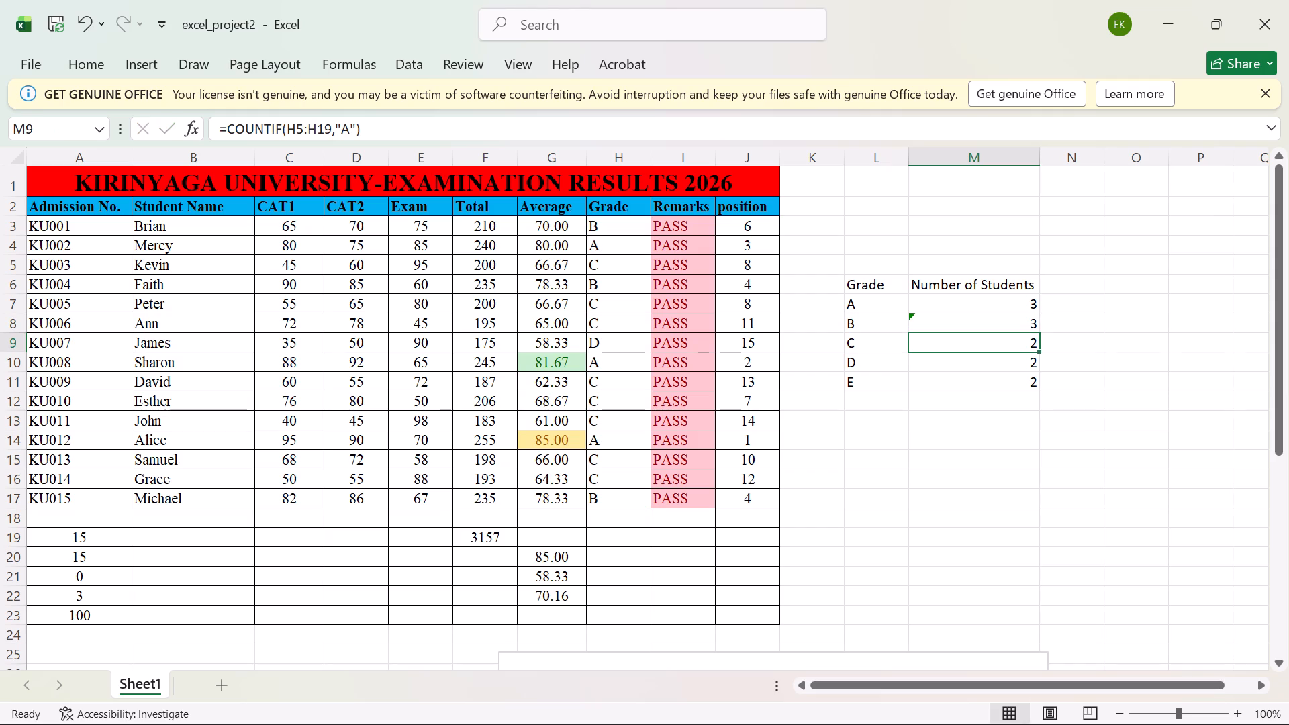
Replace the formula in M9 with =COUNTIF(H3:H17,"C") to count the students with grade C.
key(equal)
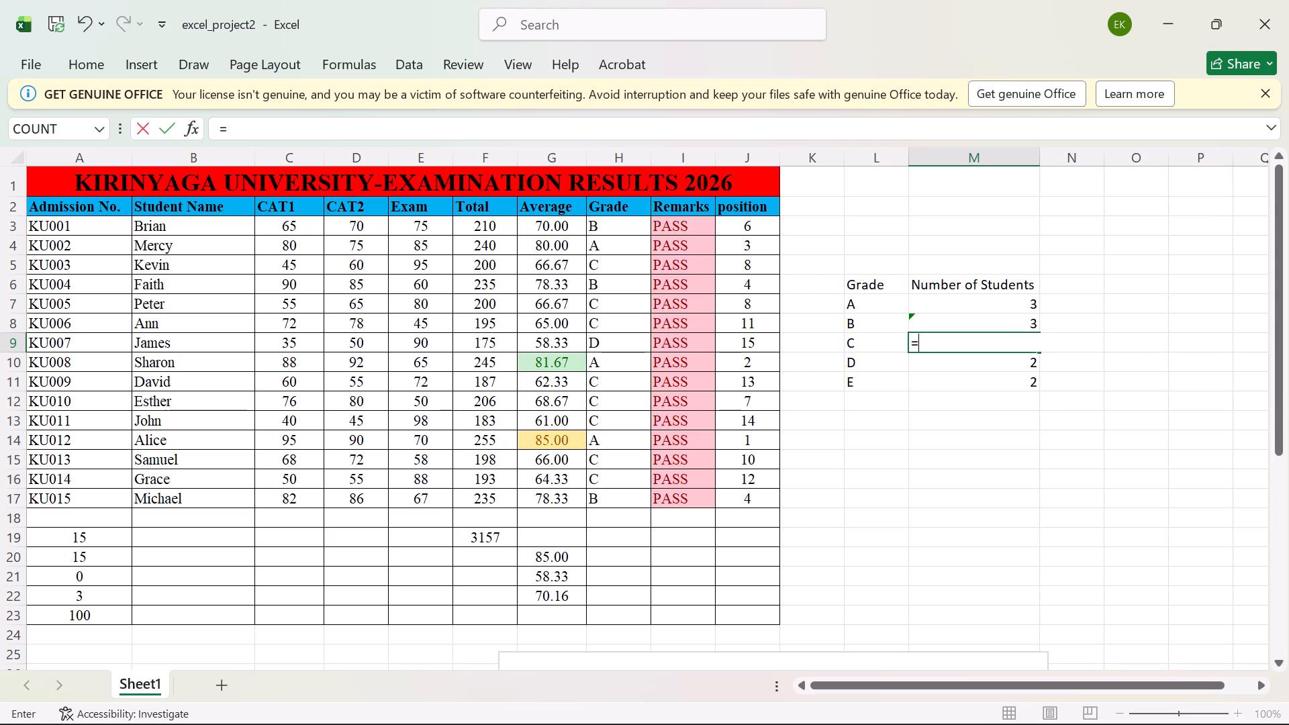
text(COUNT)
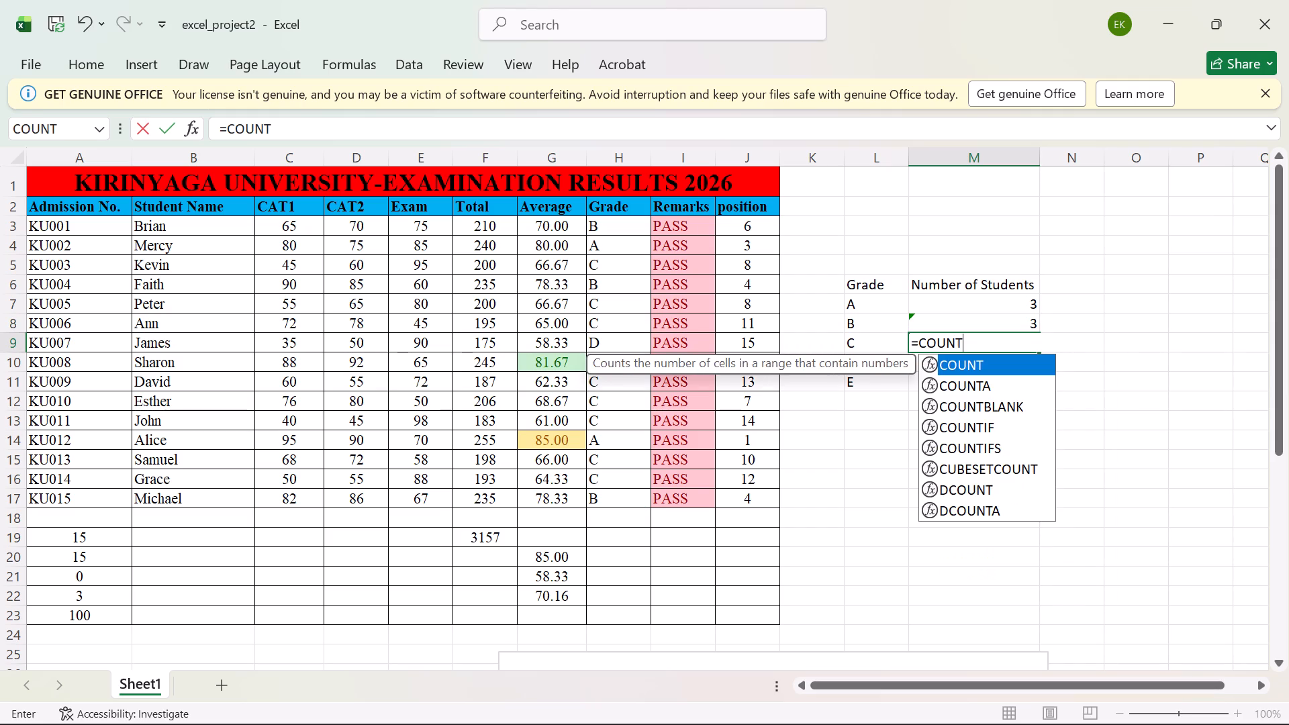
text(IF)
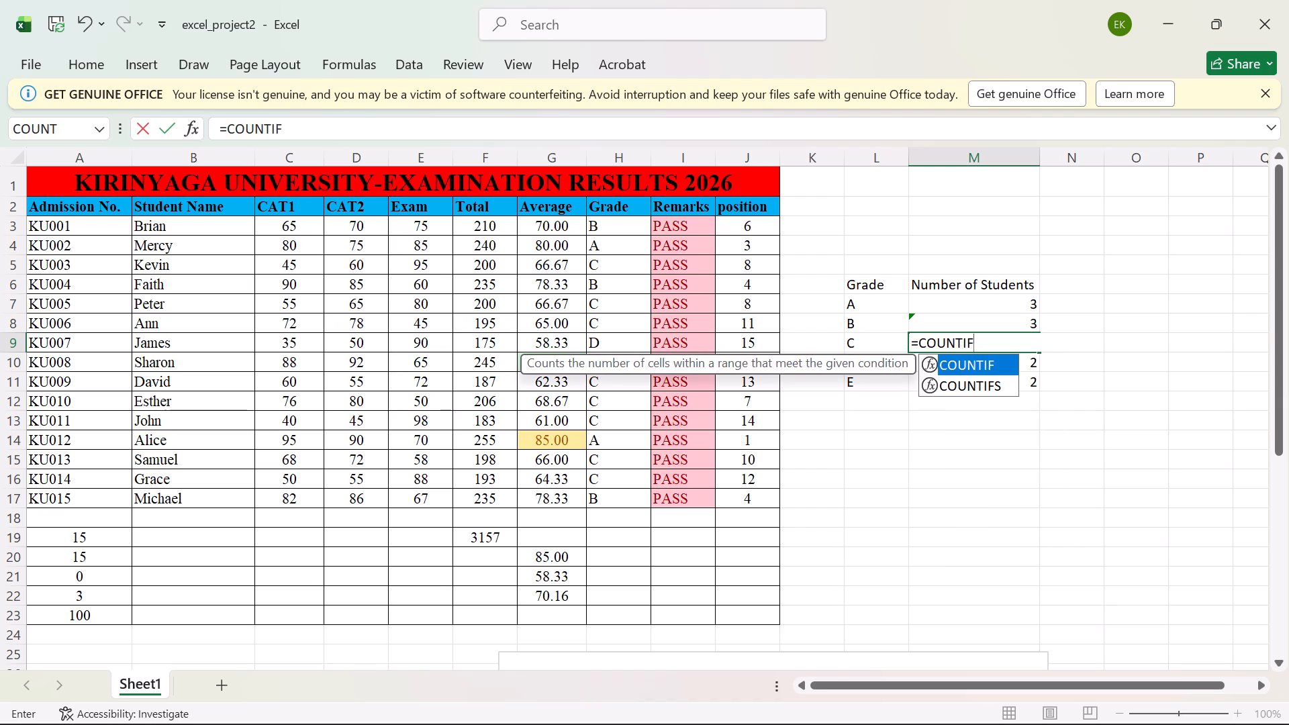
key(shift+parenleft)
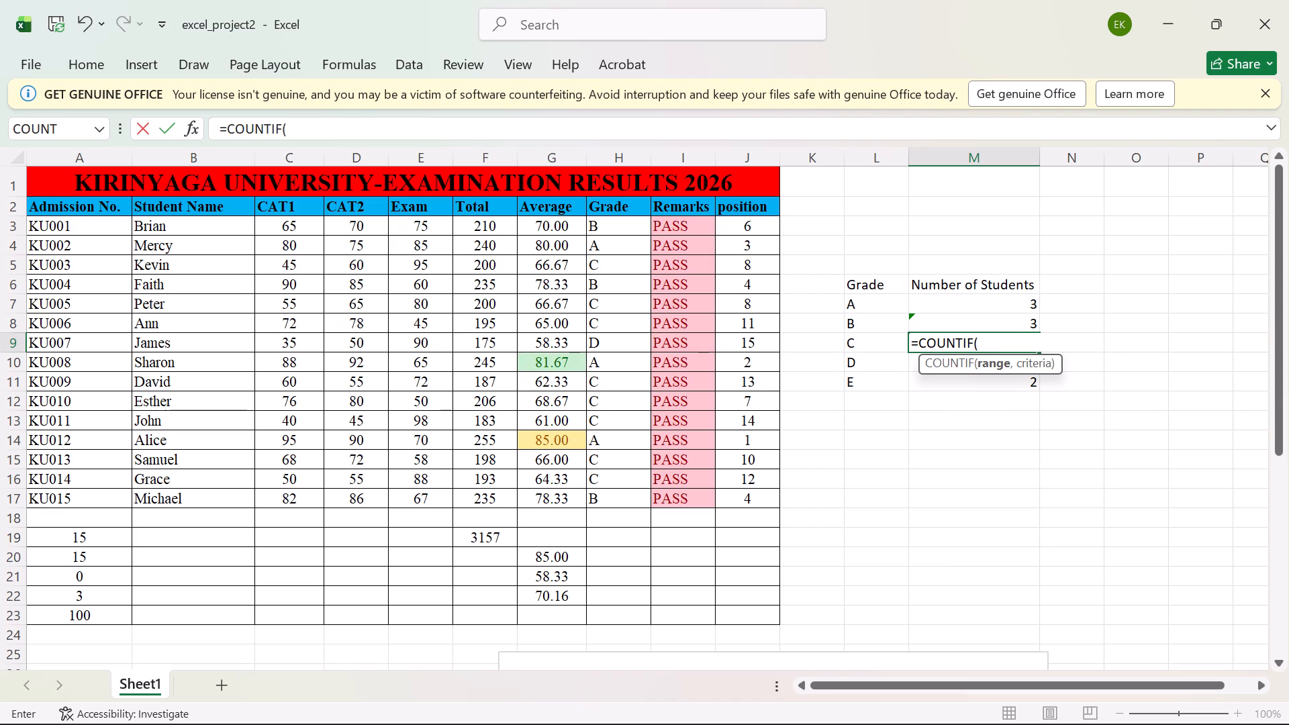
text(H3)
key(shift+colon)
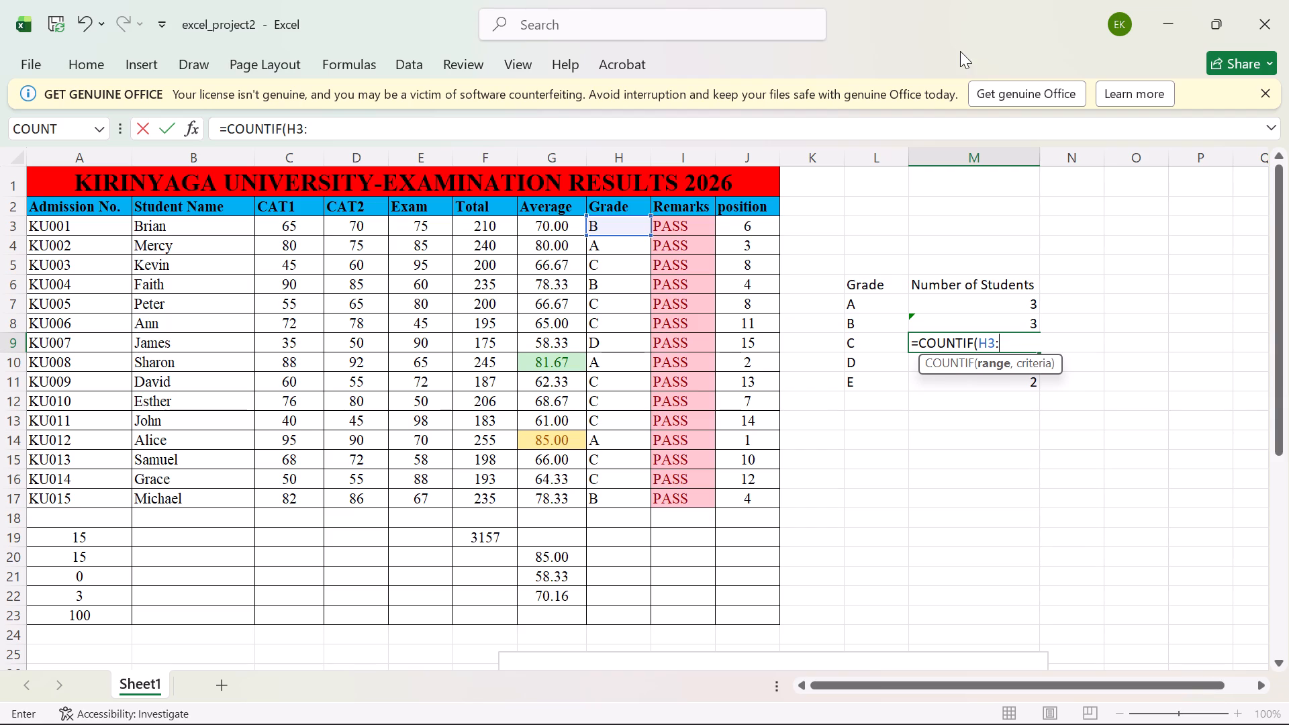
scroll(912, 23, down, 2)
scroll(918, 0, up, 4)
scroll(643, 326, down, 1)
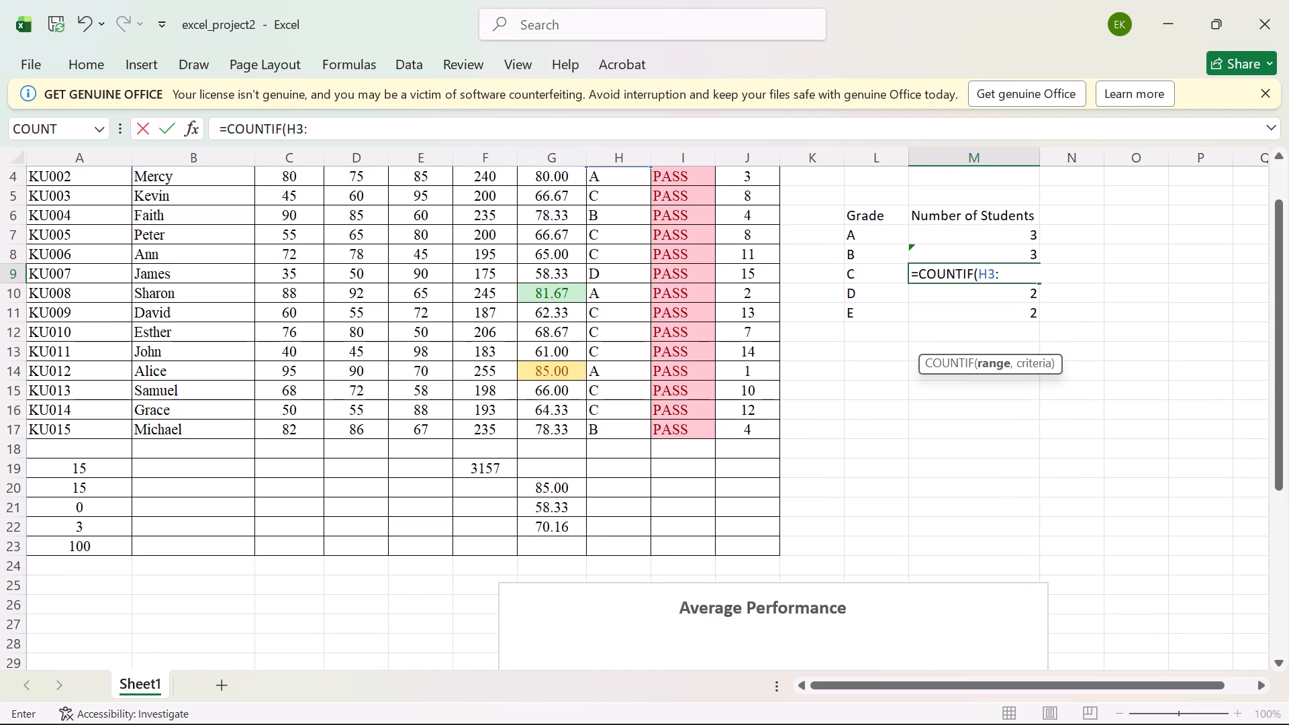
scroll(648, 322, down, 10)
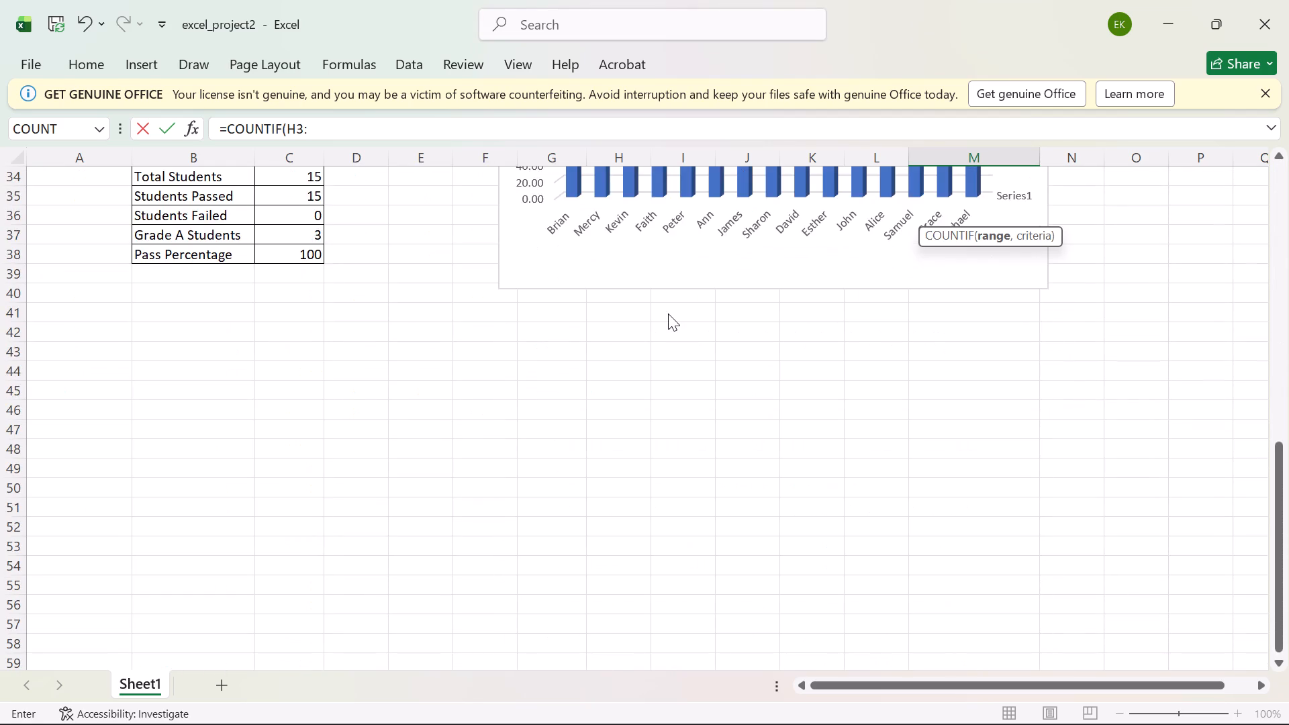
scroll(668, 313, down, 13)
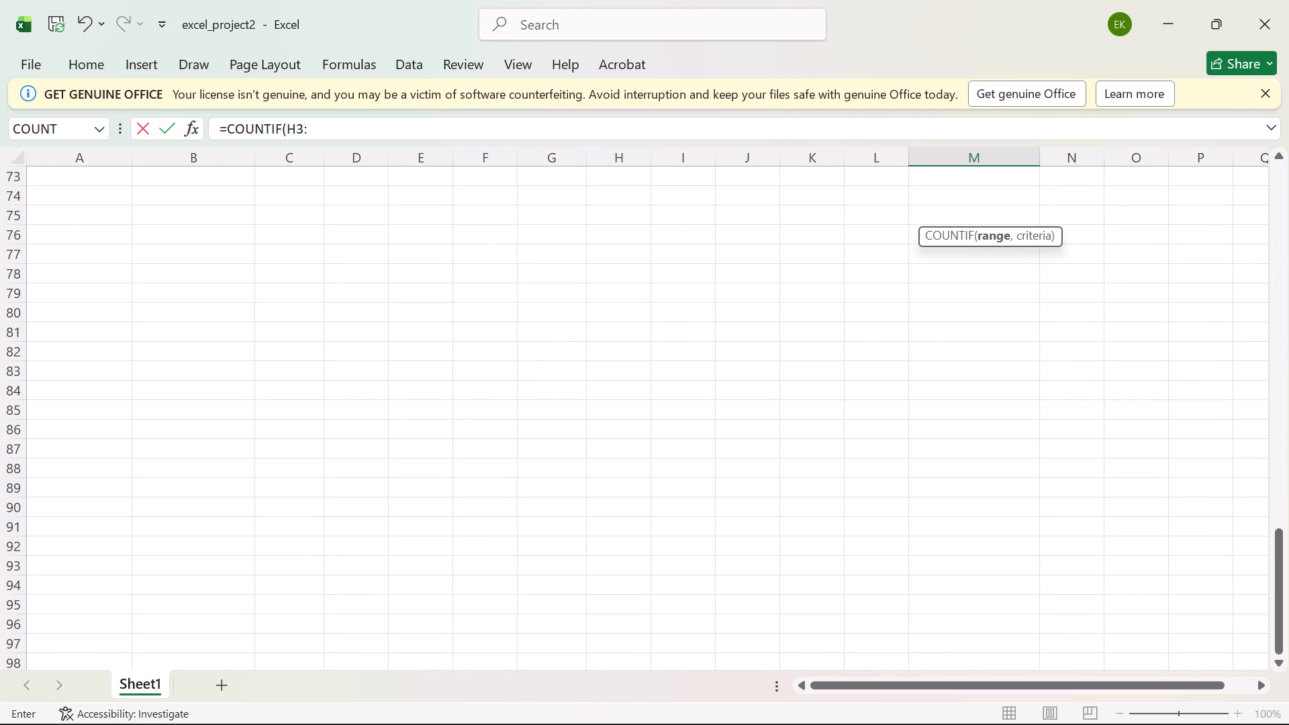
scroll(477, 446, up, 5)
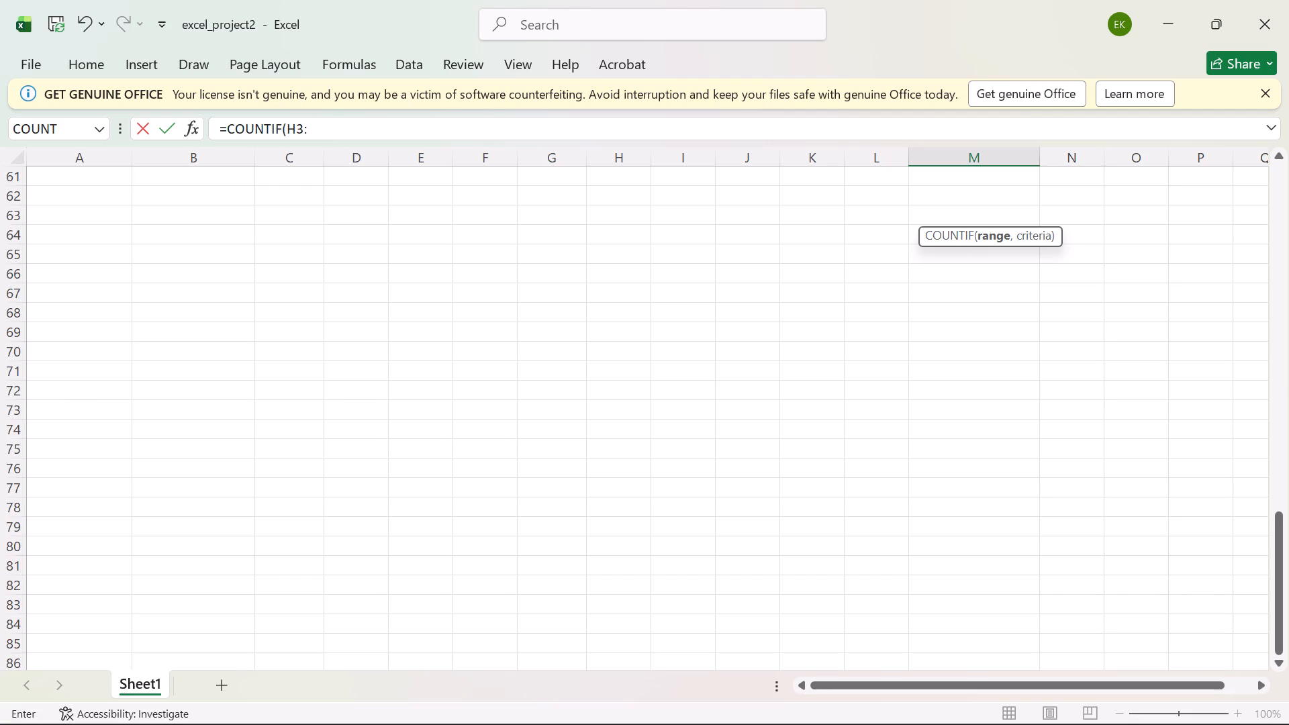
scroll(463, 428, up, 5)
scroll(436, 364, up, 14)
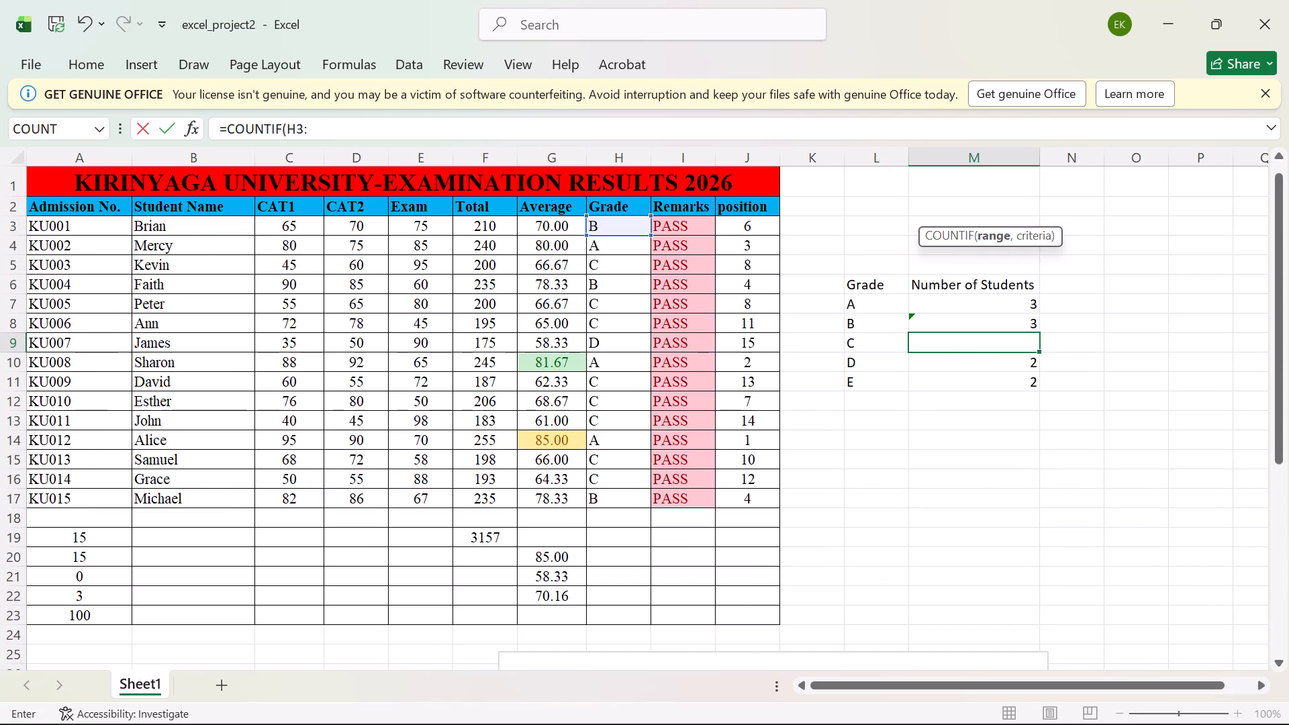
scroll(438, 364, up, 4)
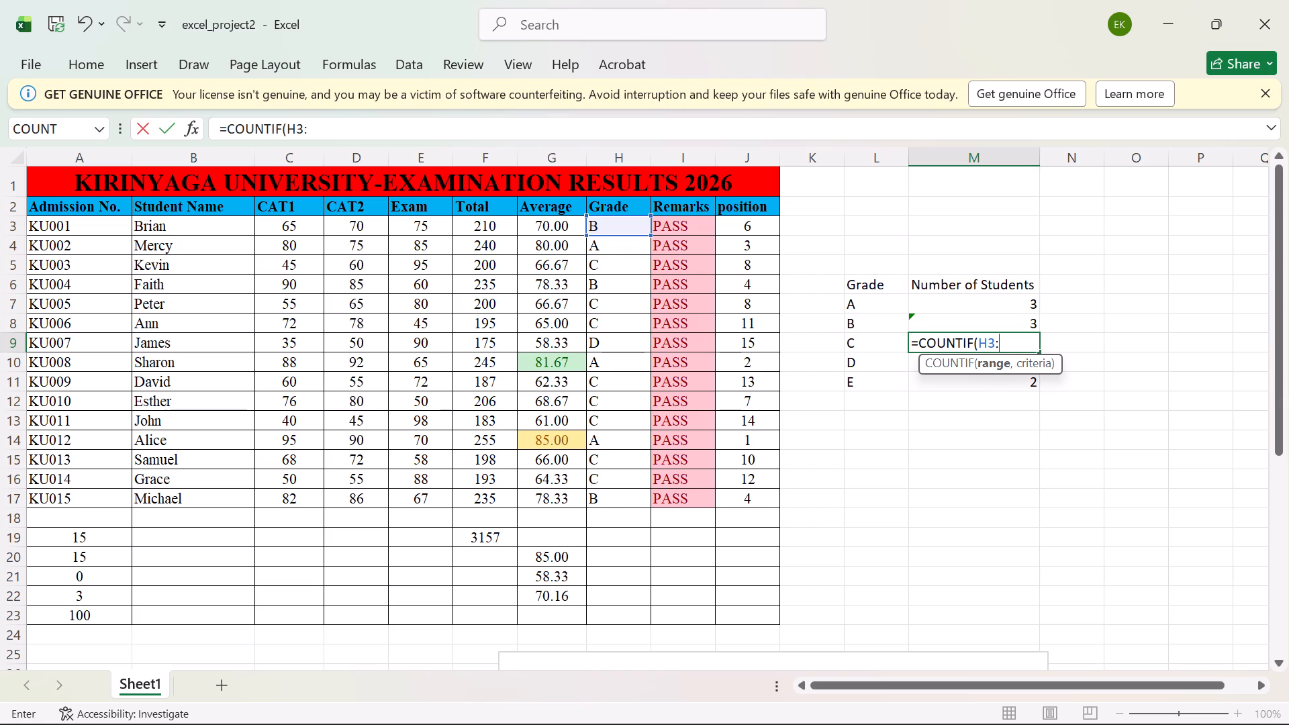
text(H27)
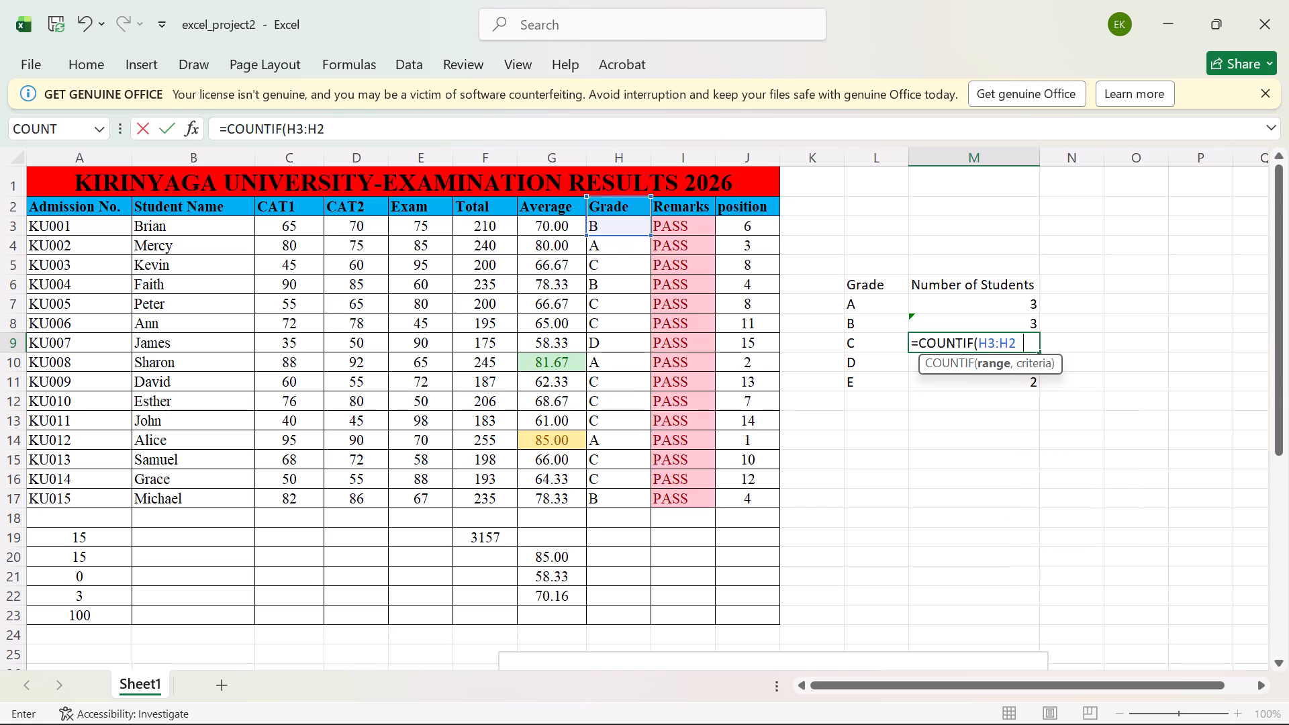
key(BackSpace)
key(BackSpace)
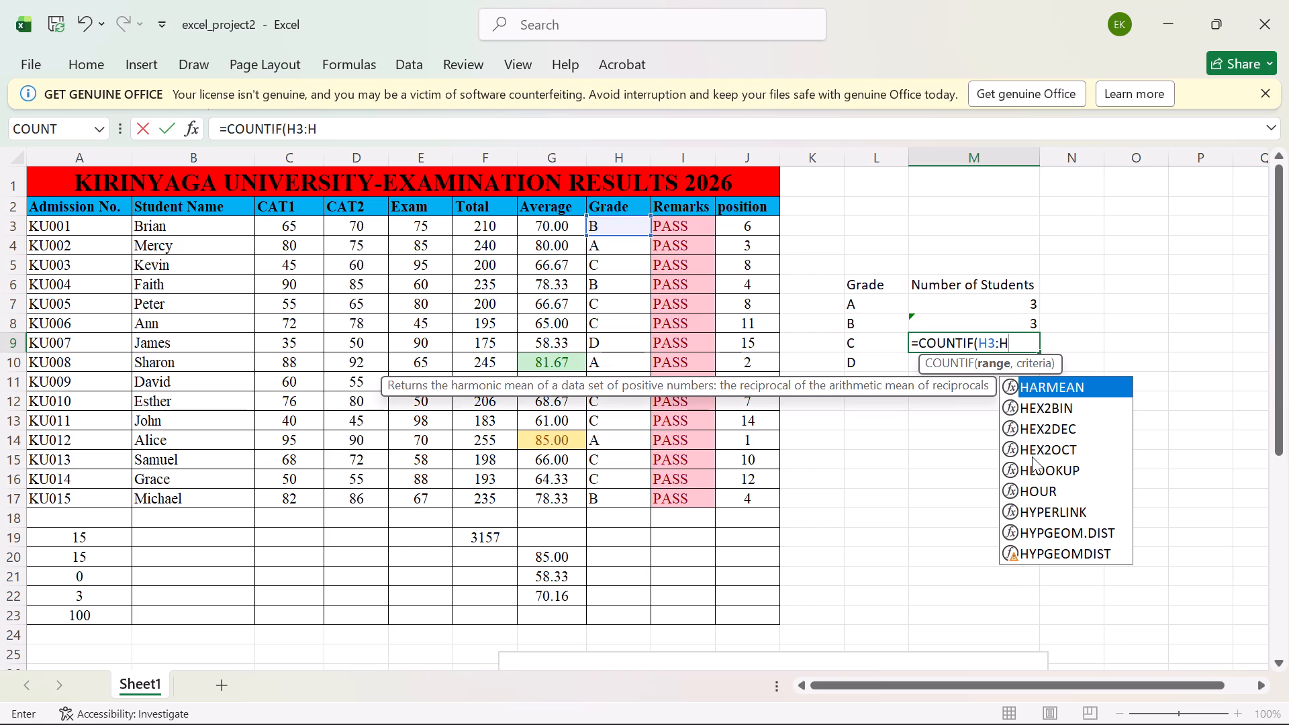
text(17)
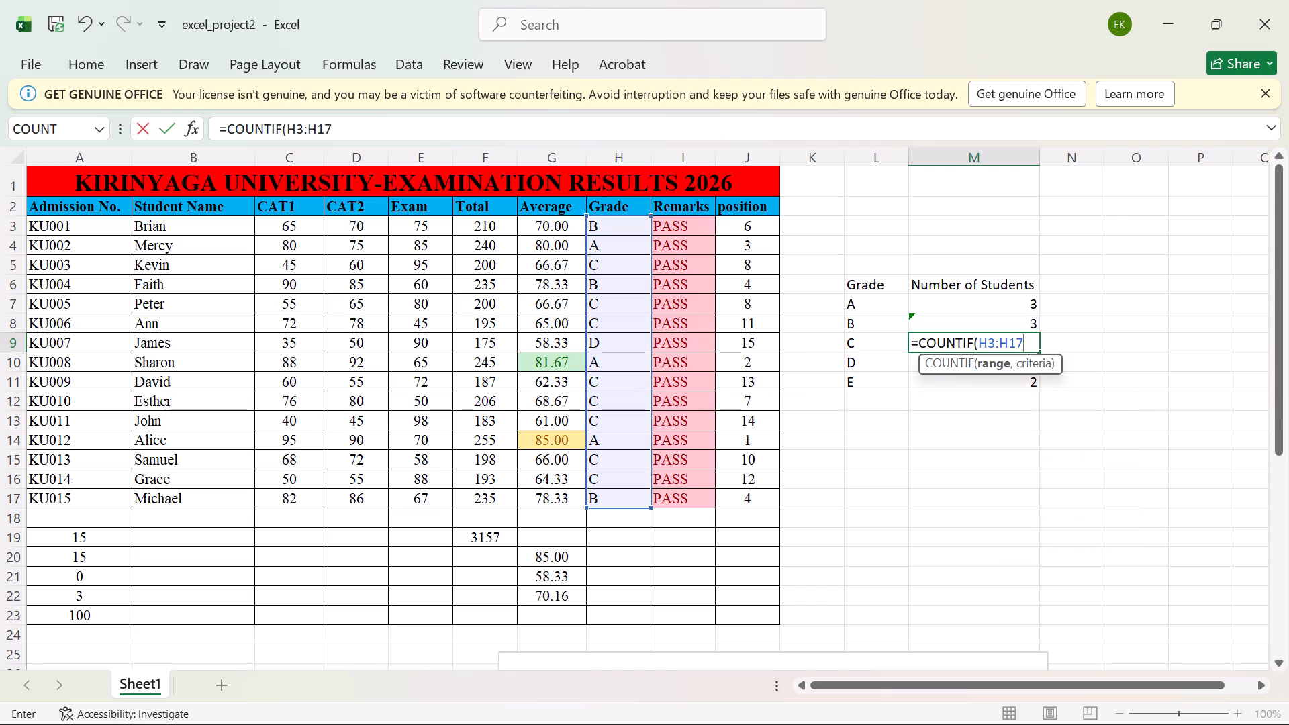
key(comma)
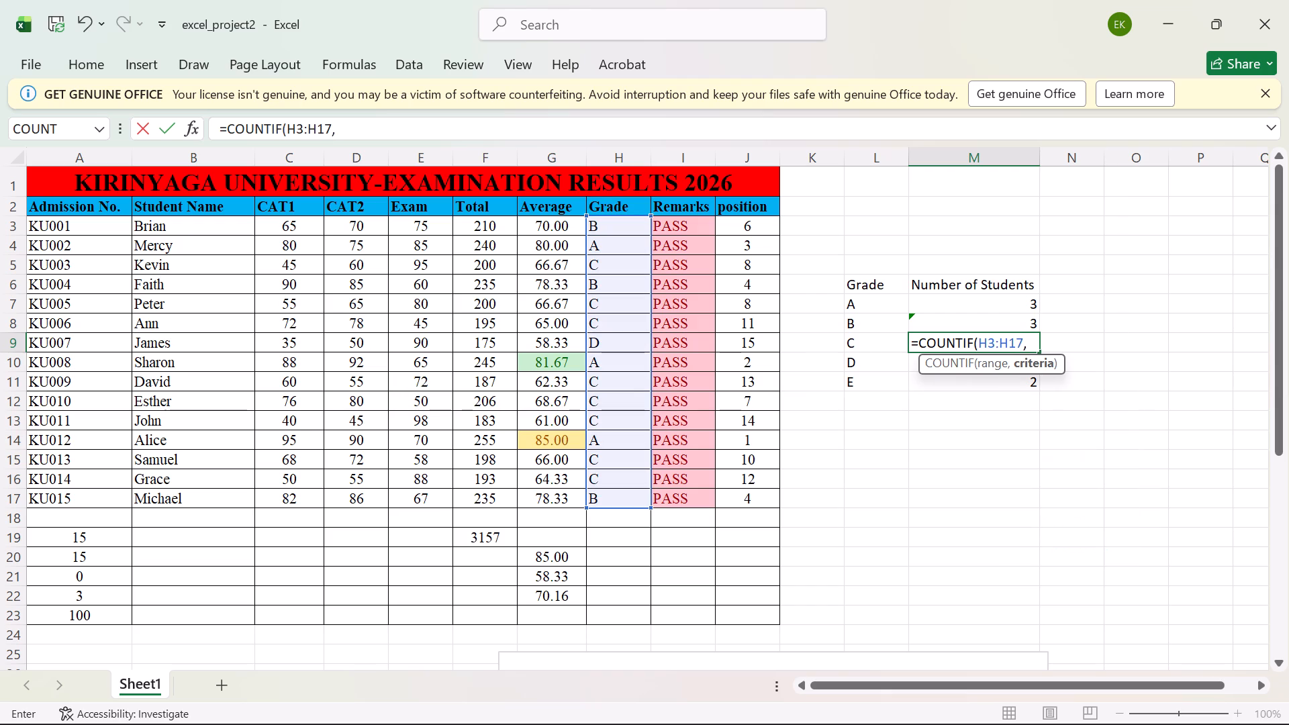
key(shift+quotedbl)
key(c)
key(shift+quotedbl)
key(shift+parenright)
key(Return)
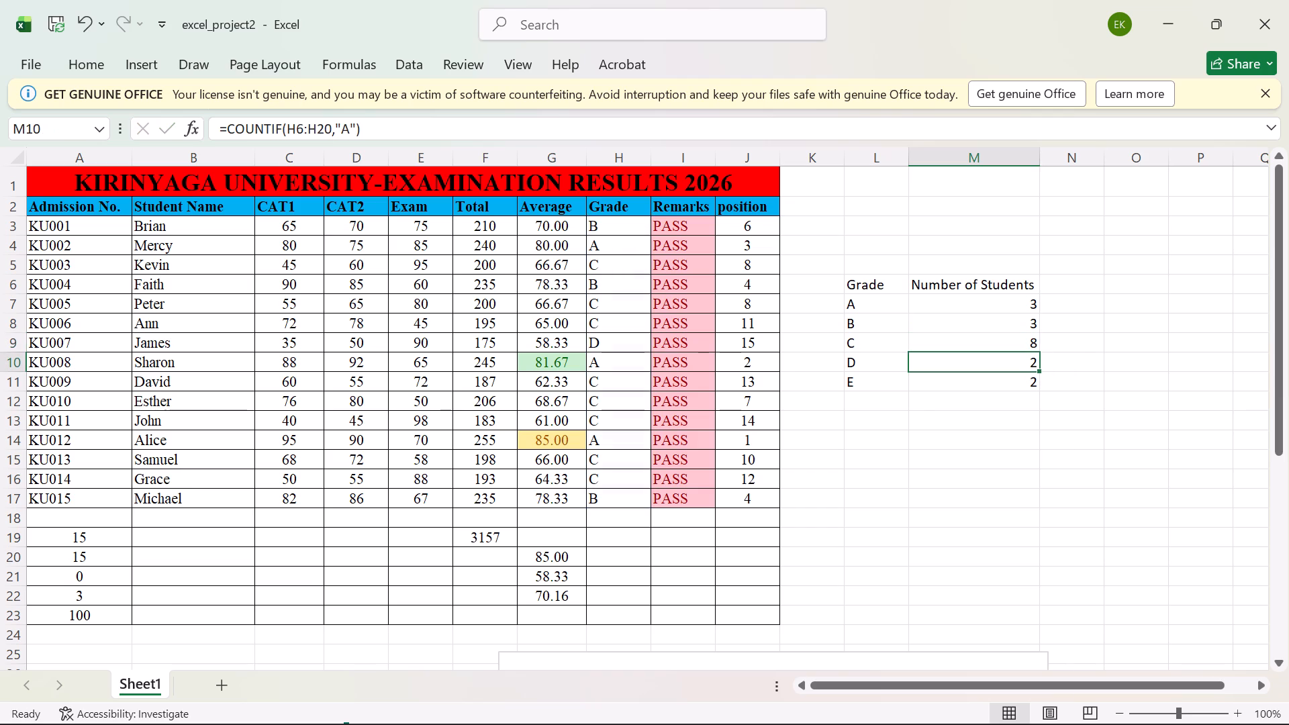
Replace the formula in M10 with =COUNTIF(H3:H17,"D") to count the students with grade D.
key(equal)
text(COUNTIF)
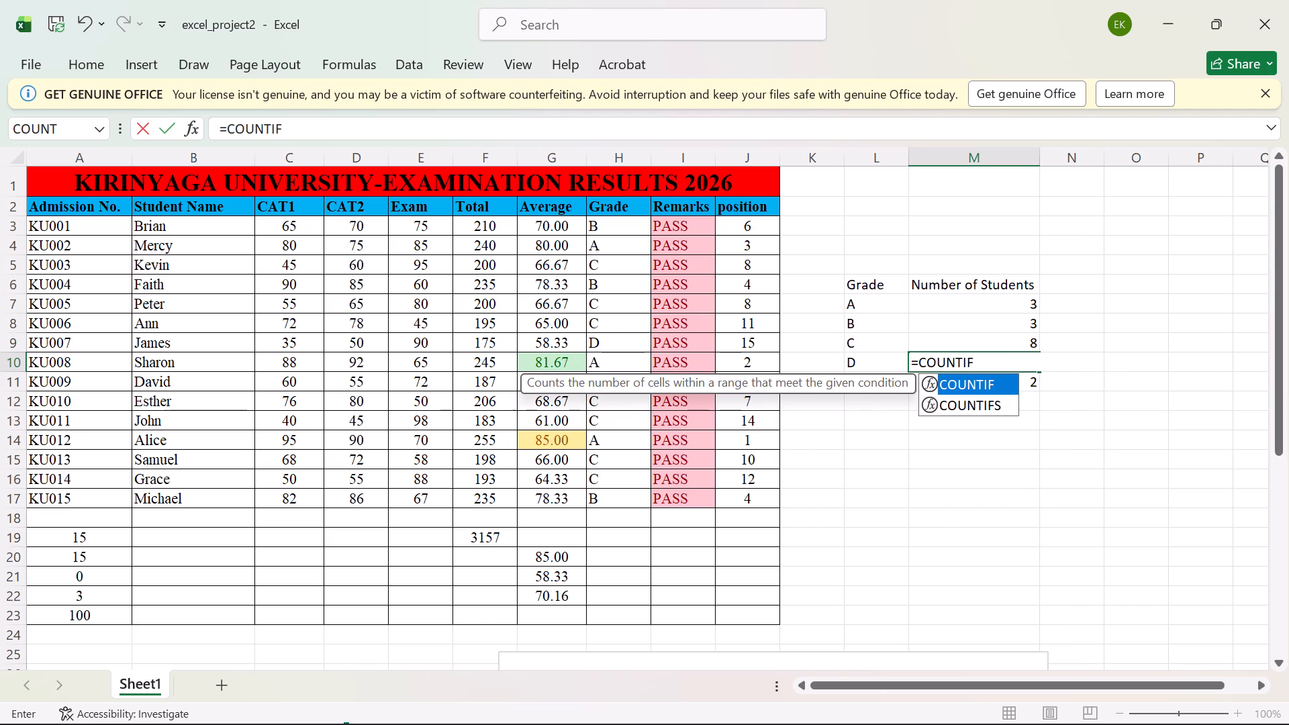
key(shift+parenleft)
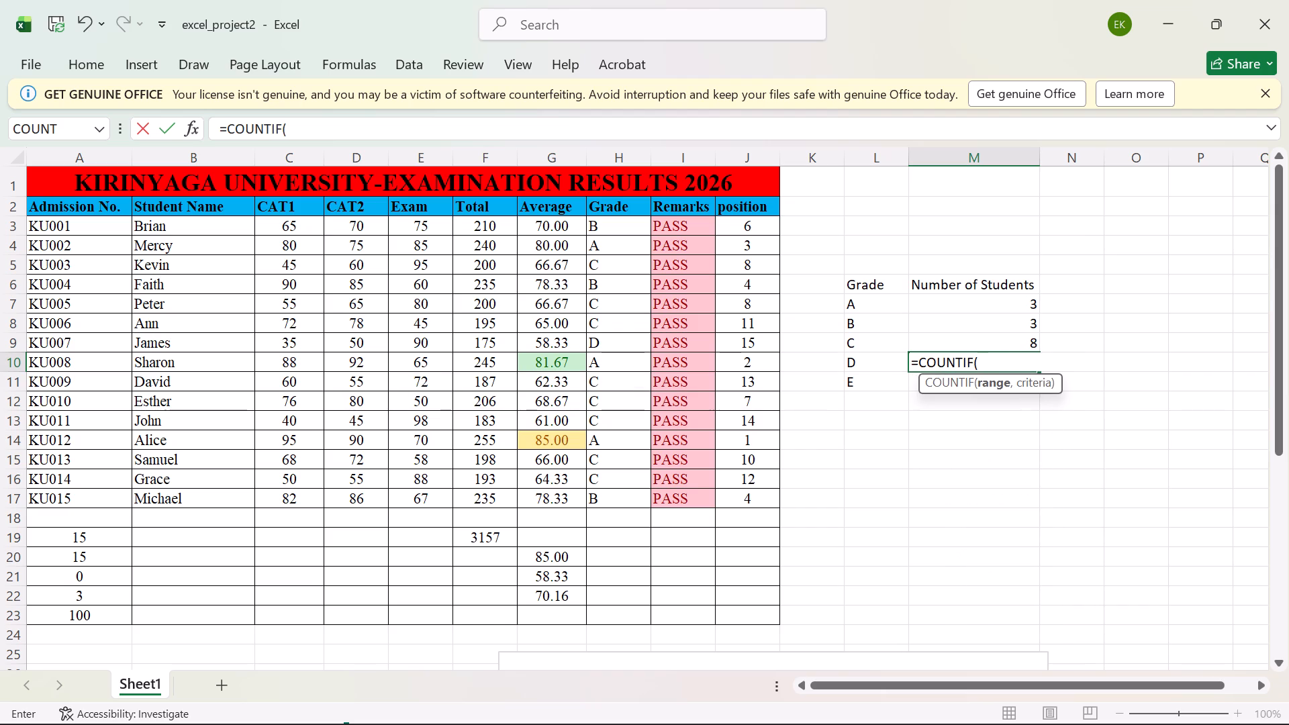
key(h)
key(3)
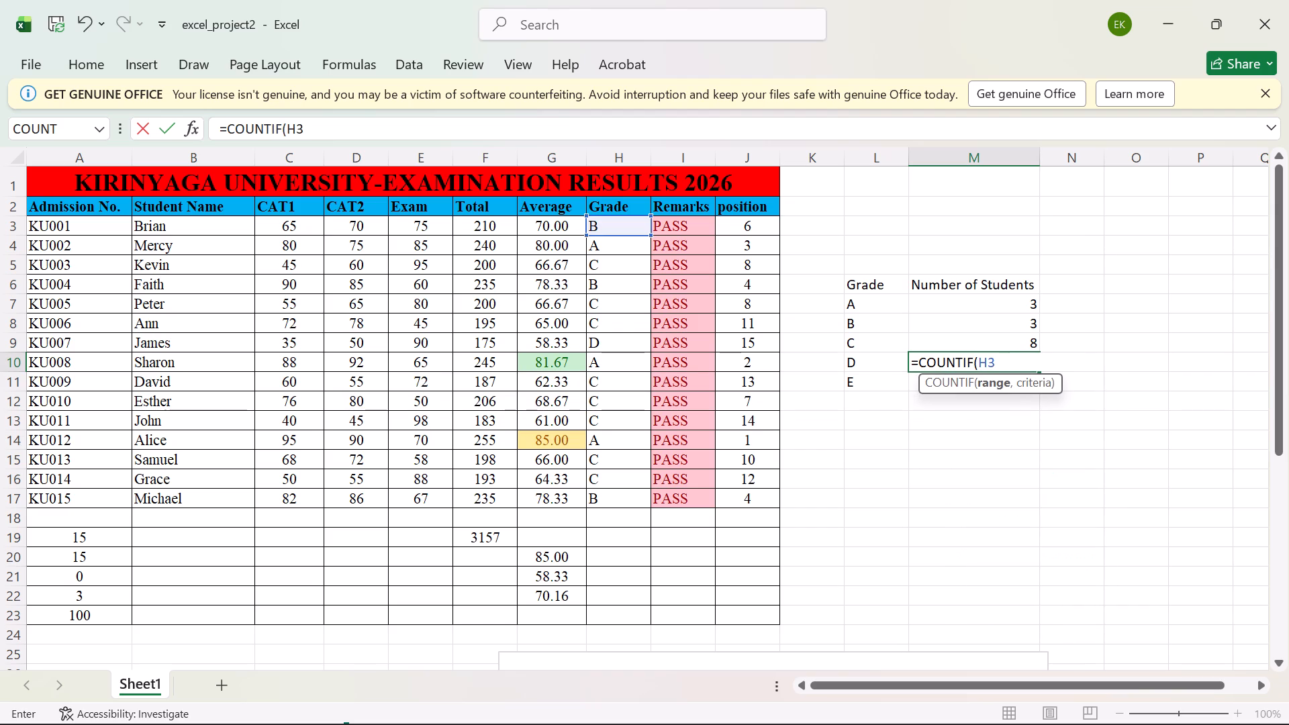
text(:H17)
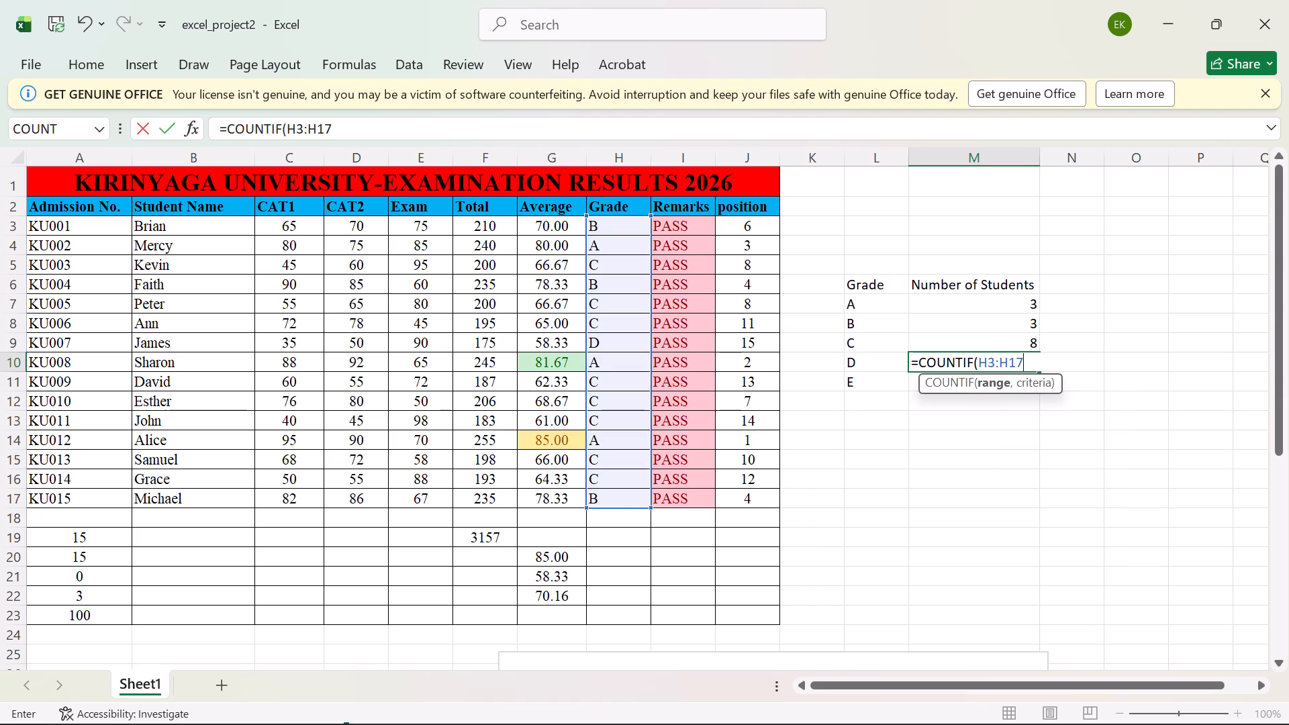
key(comma)
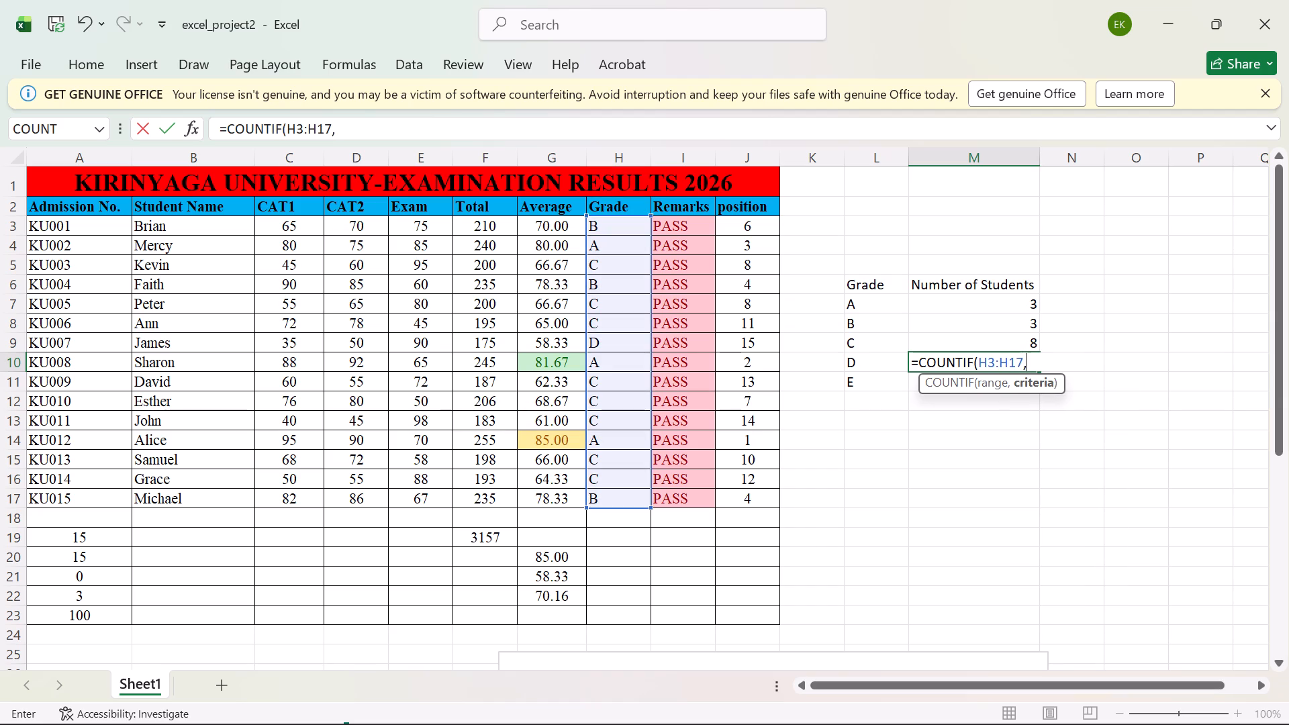
key(shift+quotedbl)
key(d)
key(shift+quotedbl)
key(shift+parenright)
key(Return)
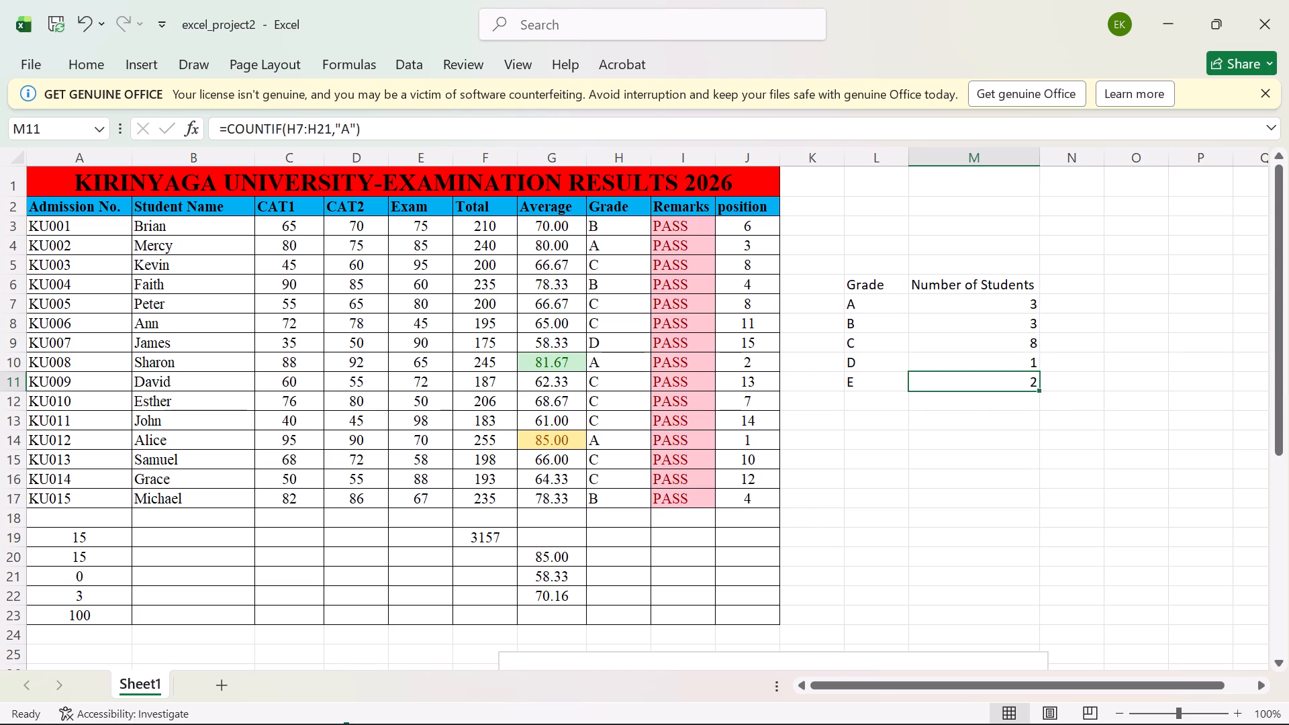
Replace the formula in M11 with =COUNTIF(H3:H17,"E") to count the students with grade E.
text(=COUNT)
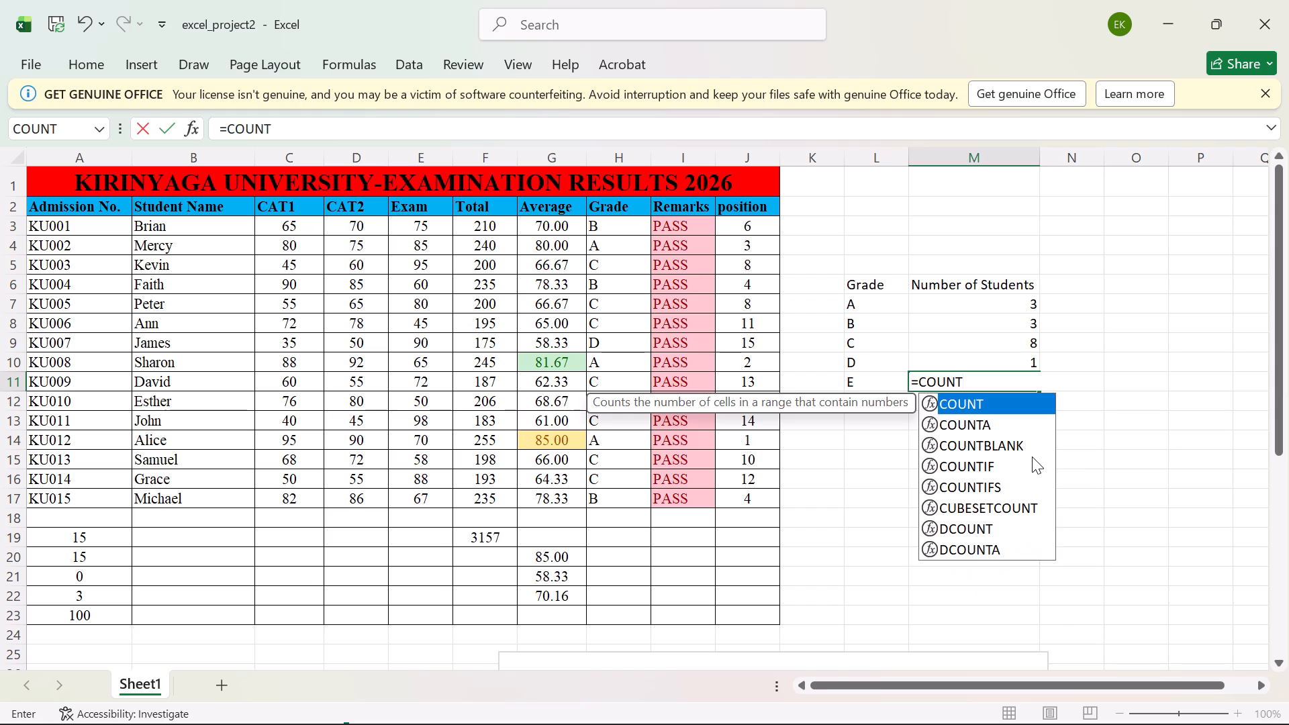
key(i)
key(f)
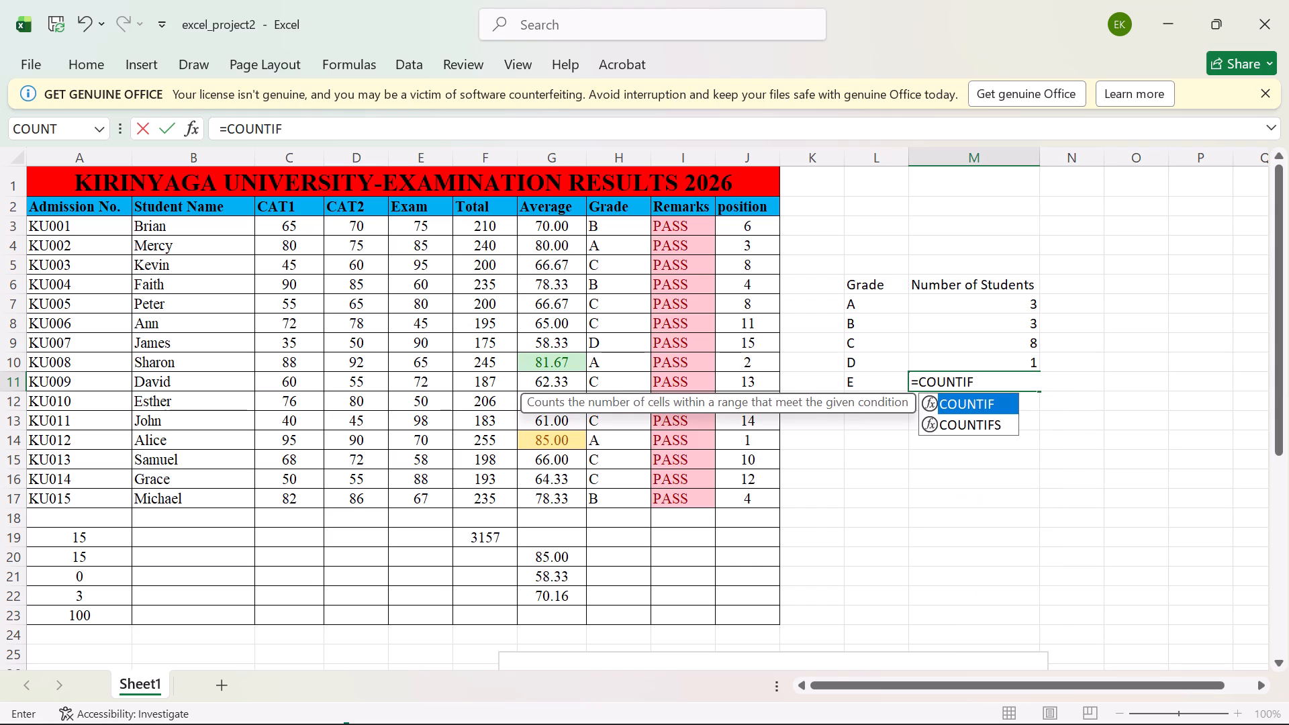
key(shift+parenleft)
key(h)
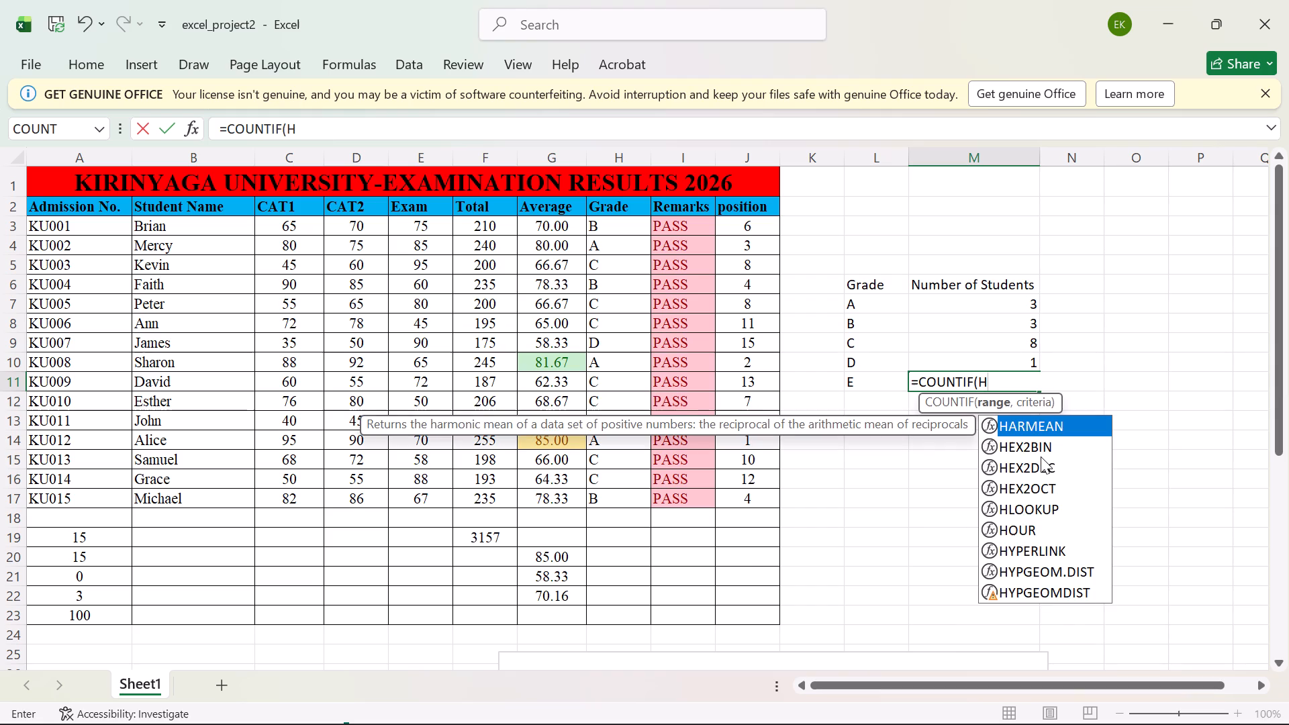
key(3)
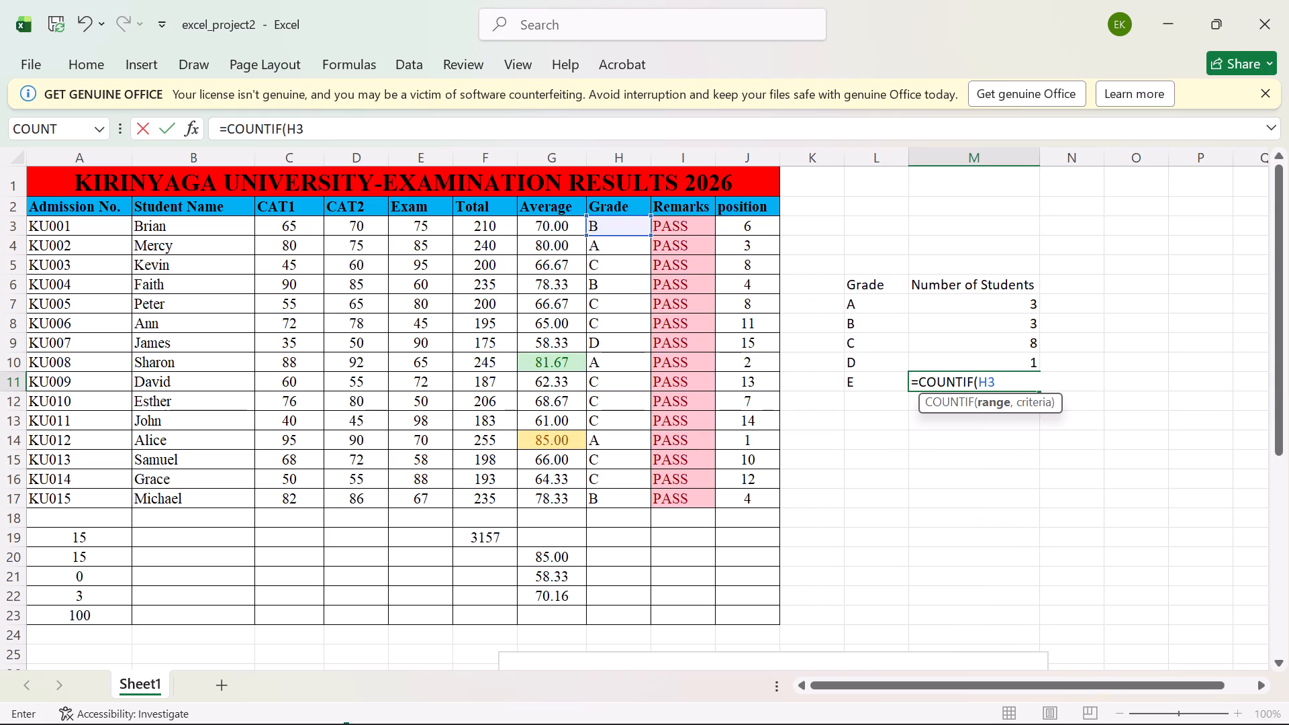
key(shift+colon)
key(h)
text(17)
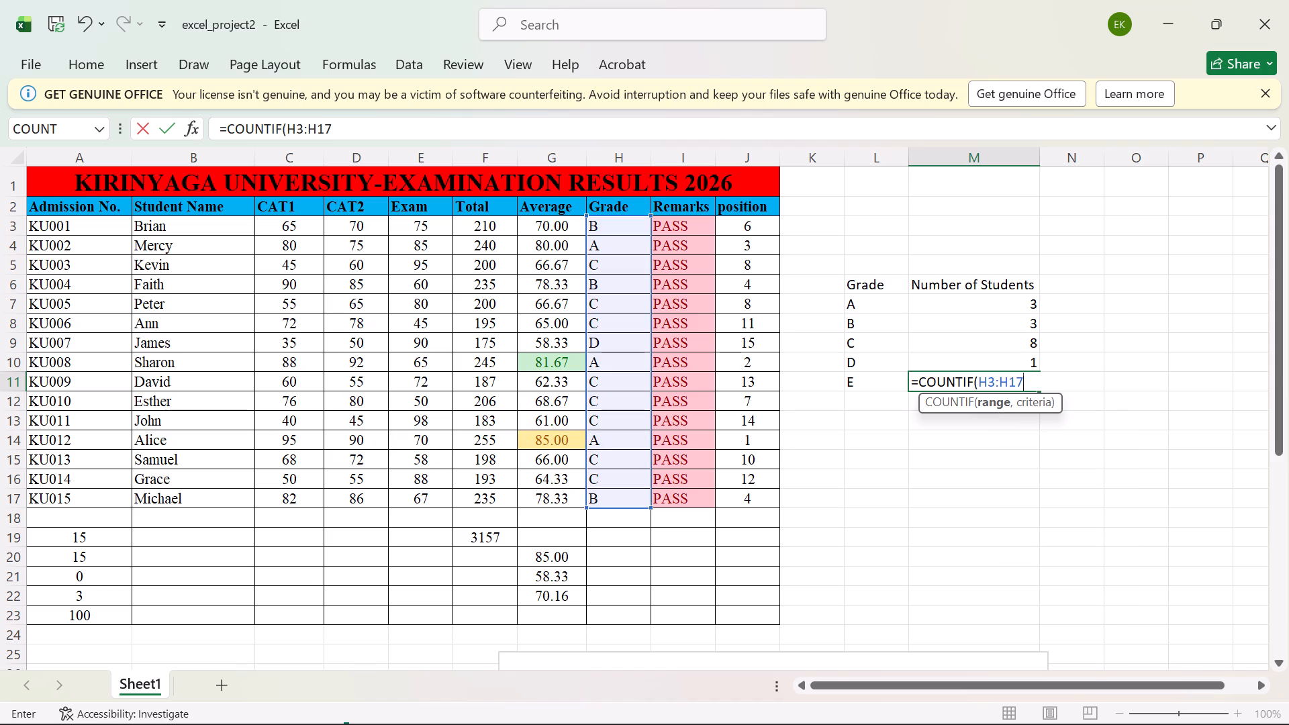
key(comma)
key(shift+quotedbl)
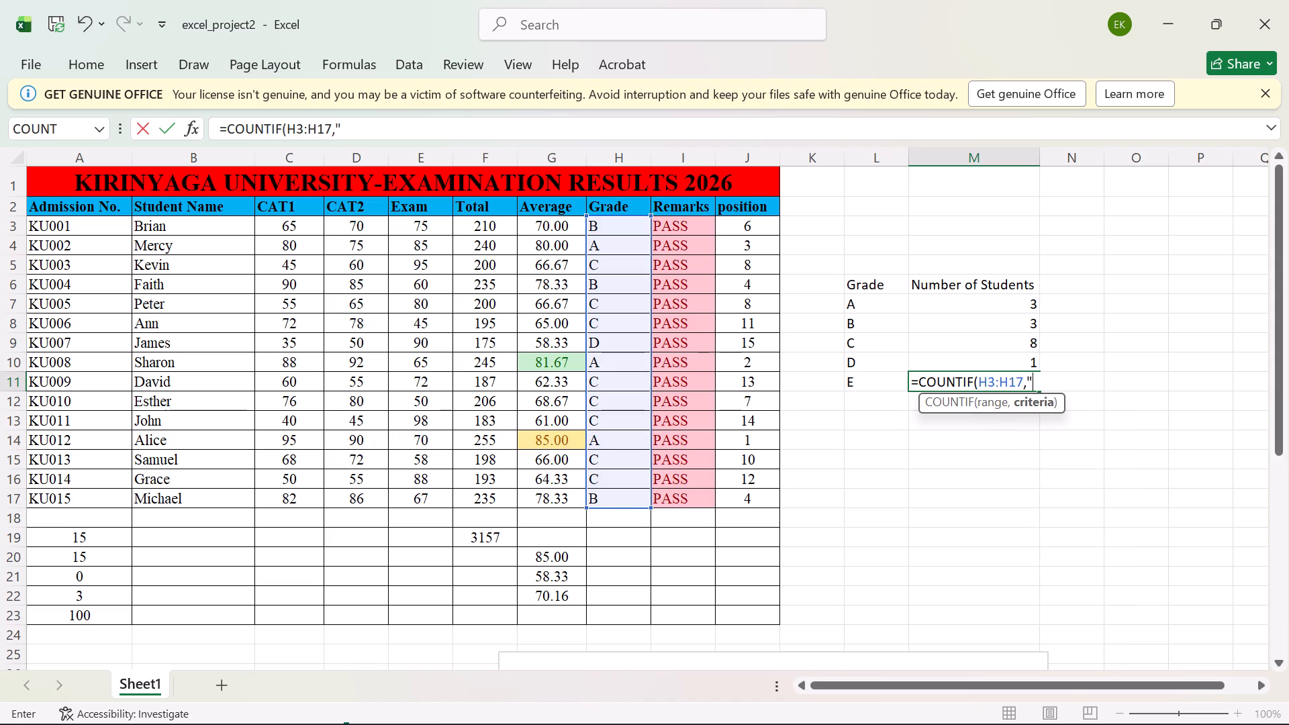
key(e)
key(shift+quotedbl)
key(shift+parenright)
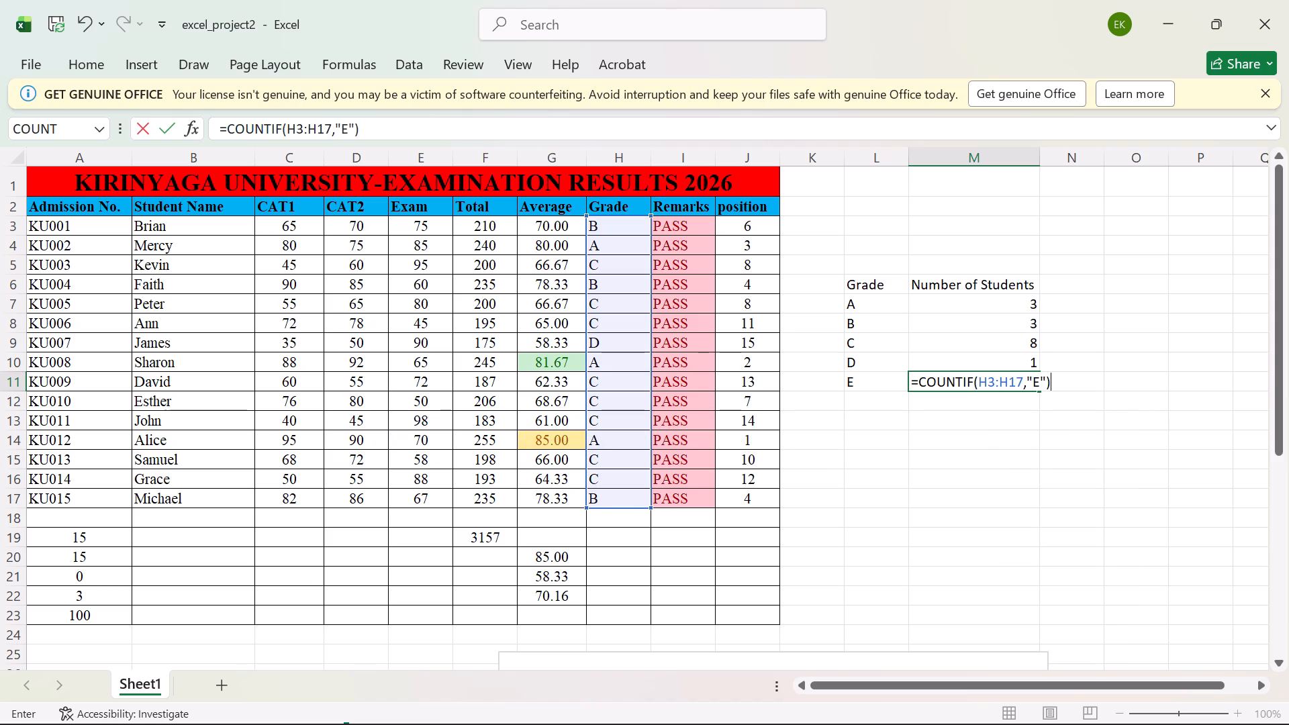
key(Return)
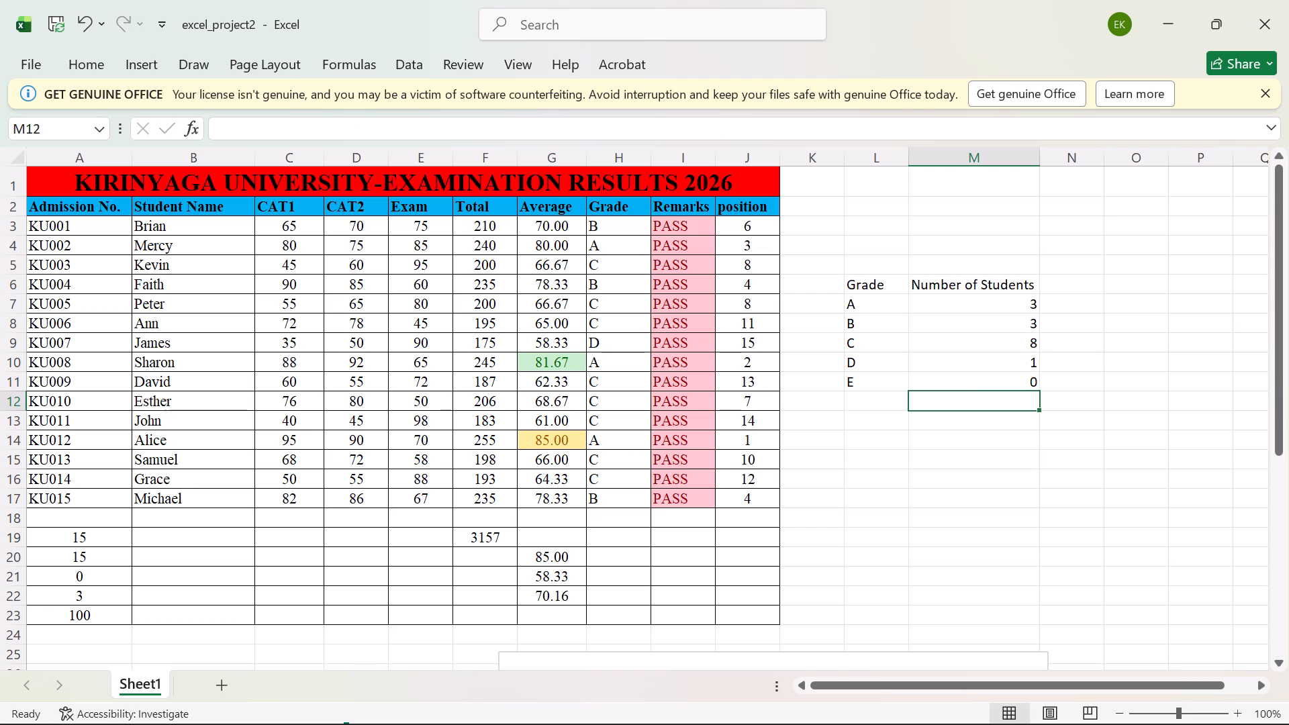
Insert a 2-D pie chart from the grade and number of students table in L6:M11.
drag(855, 285, 990, 338)
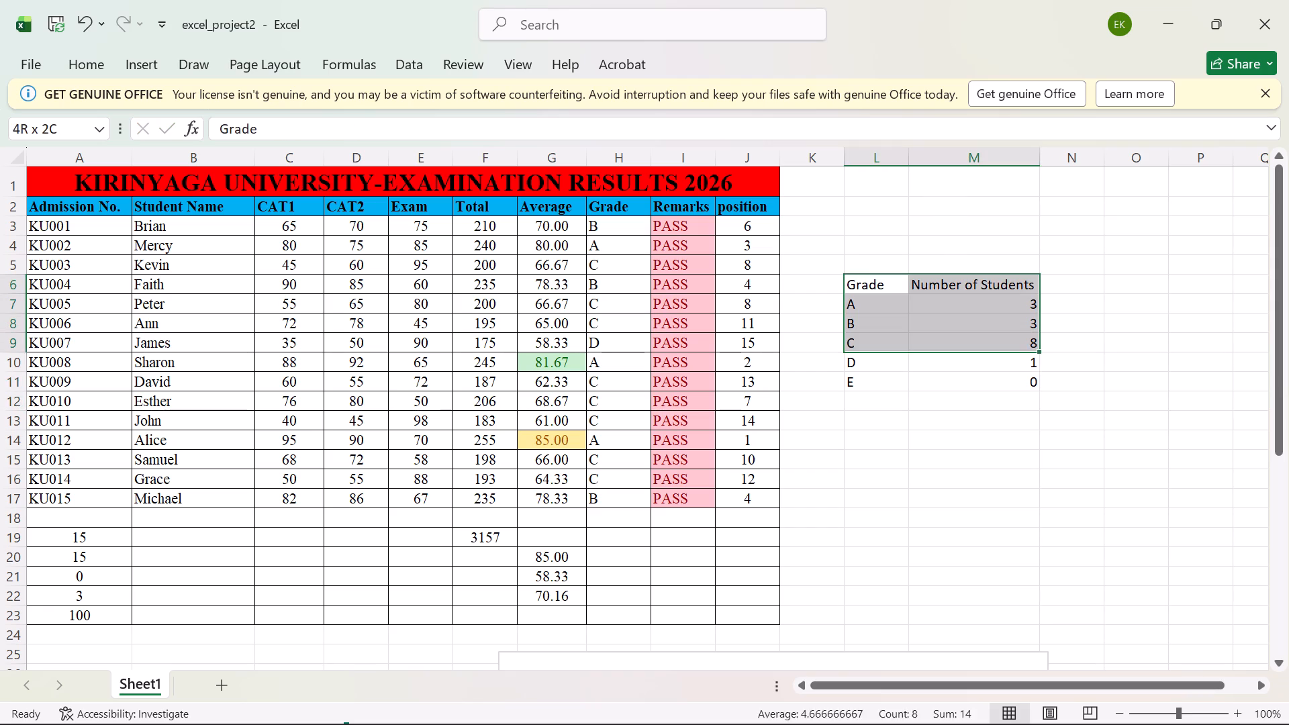
drag(990, 338, 1032, 395)
click(865, 283)
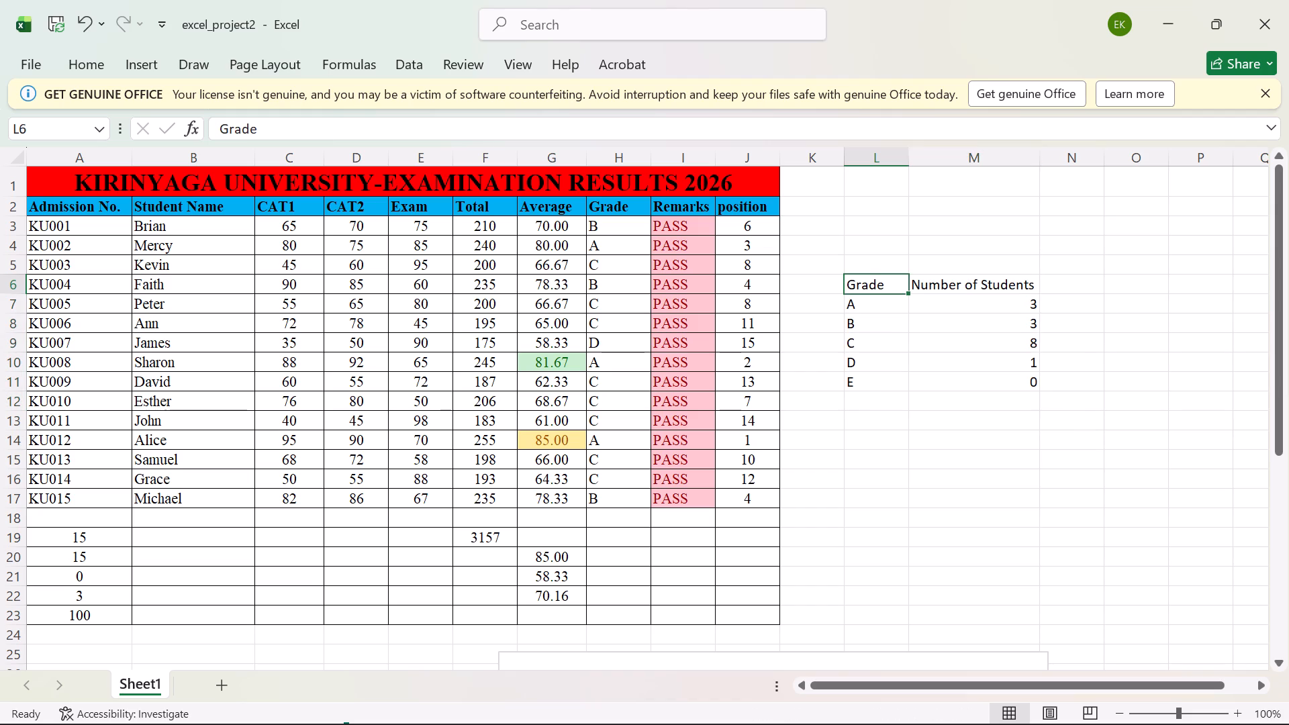
drag(865, 283, 945, 291)
click(882, 260)
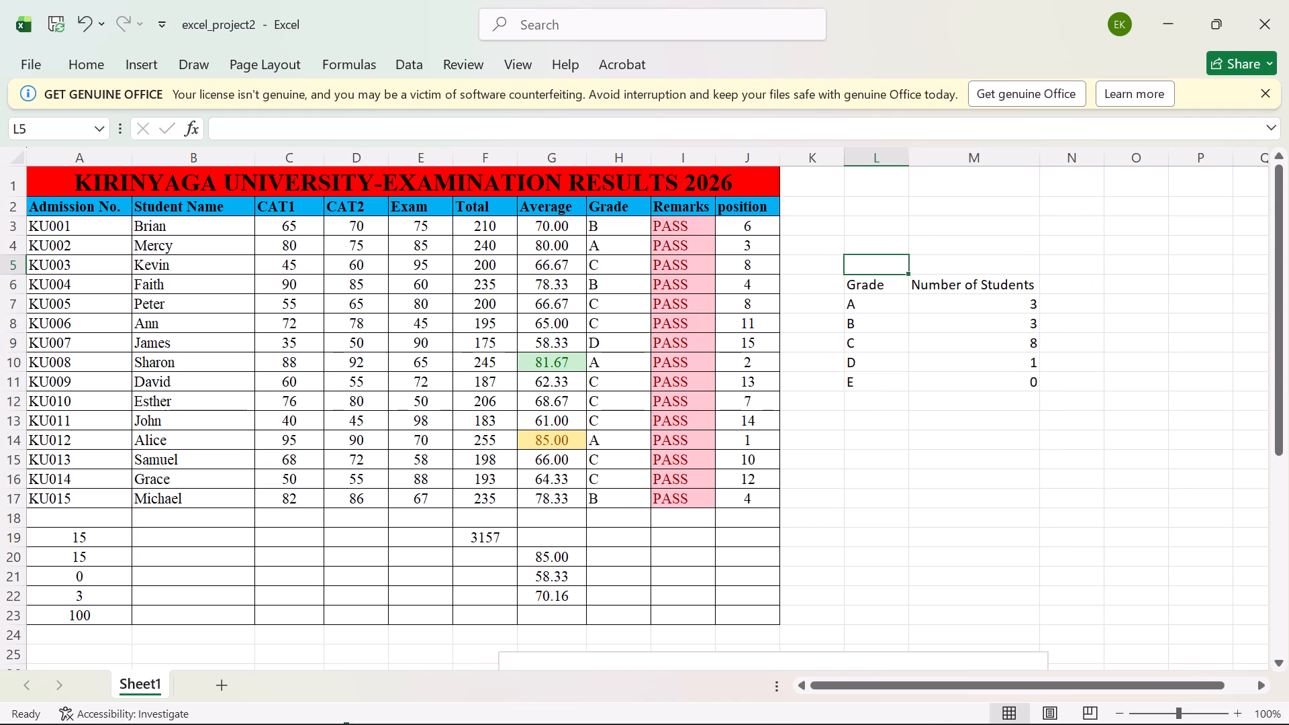
drag(872, 284, 1022, 378)
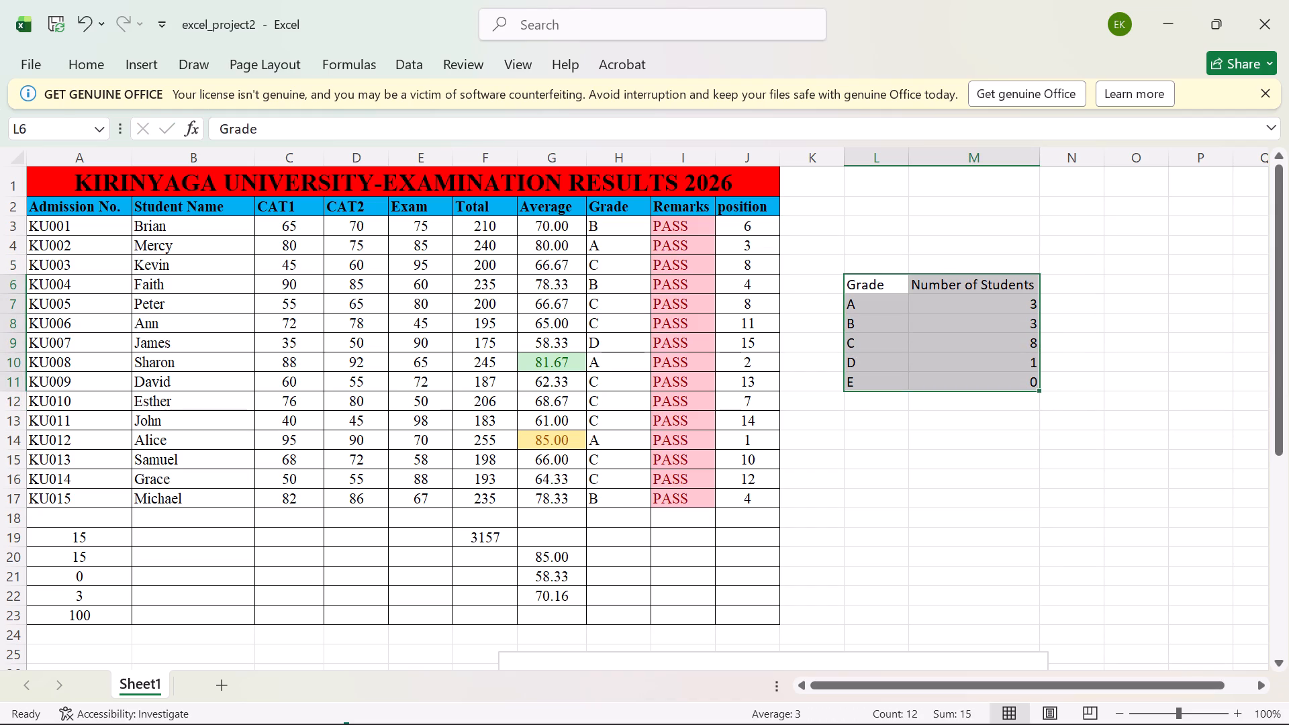
click(125, 55)
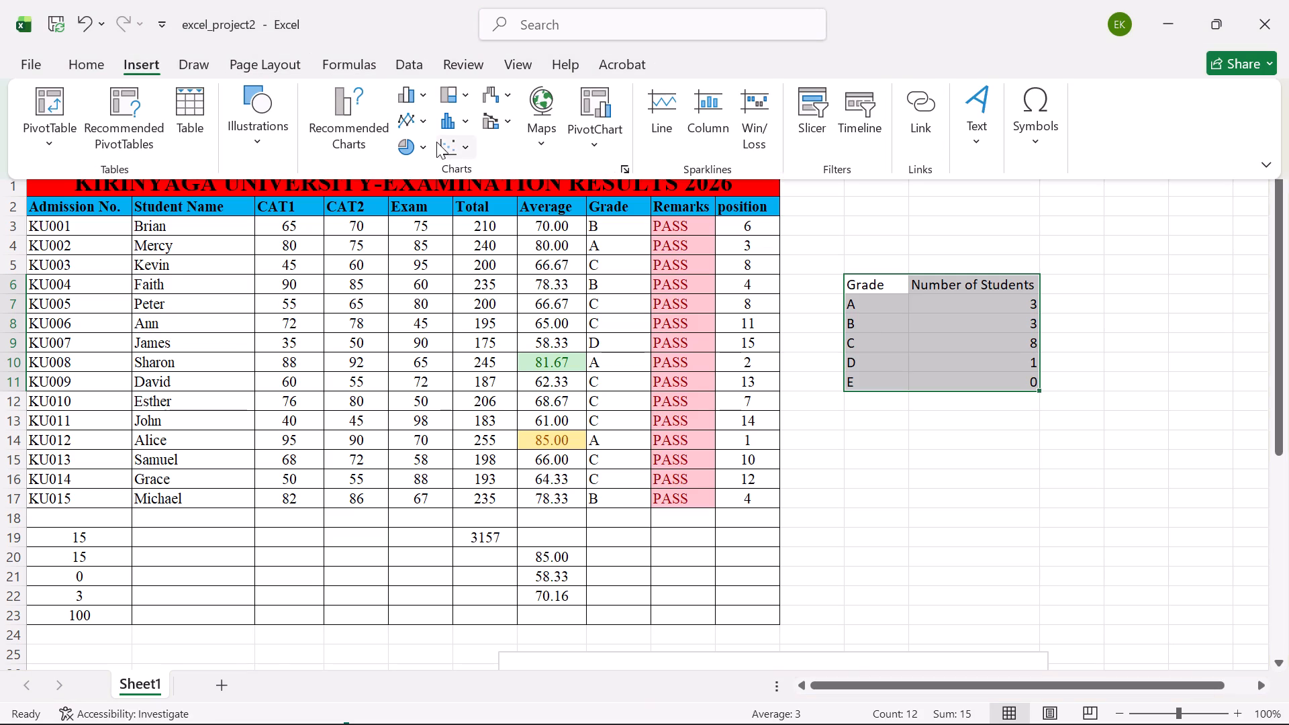
click(424, 144)
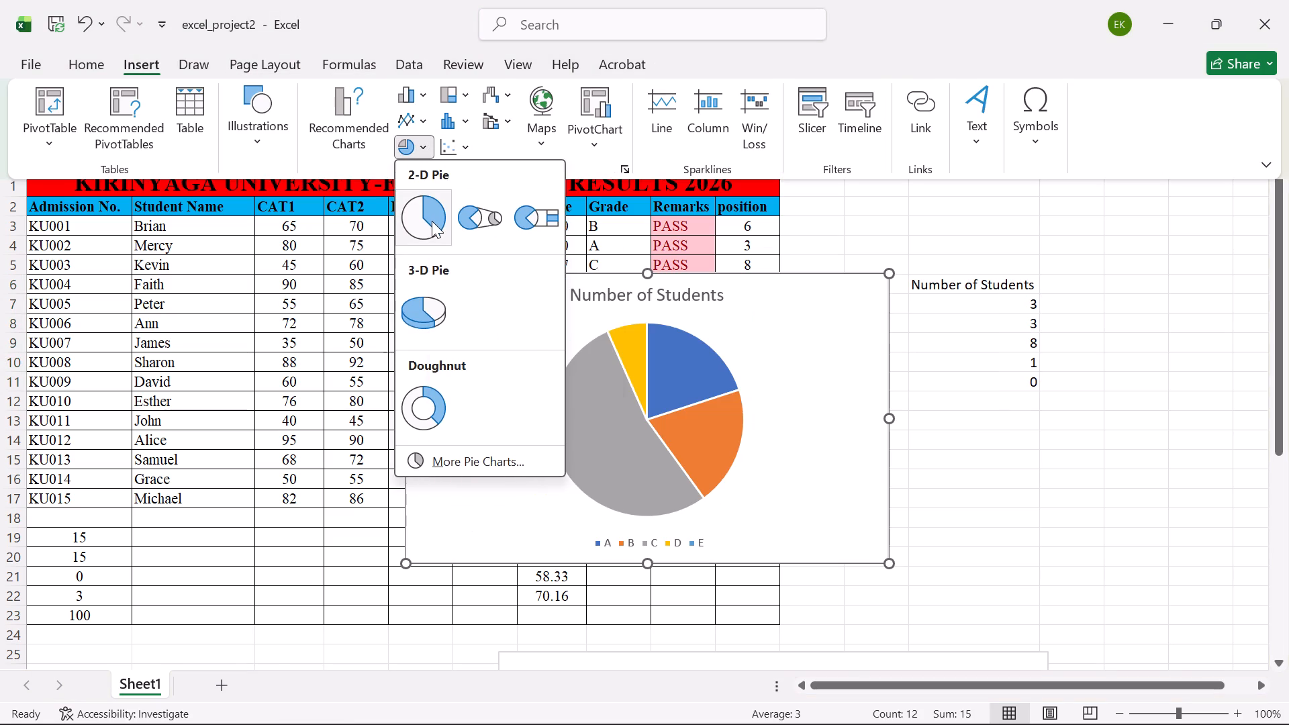
click(432, 221)
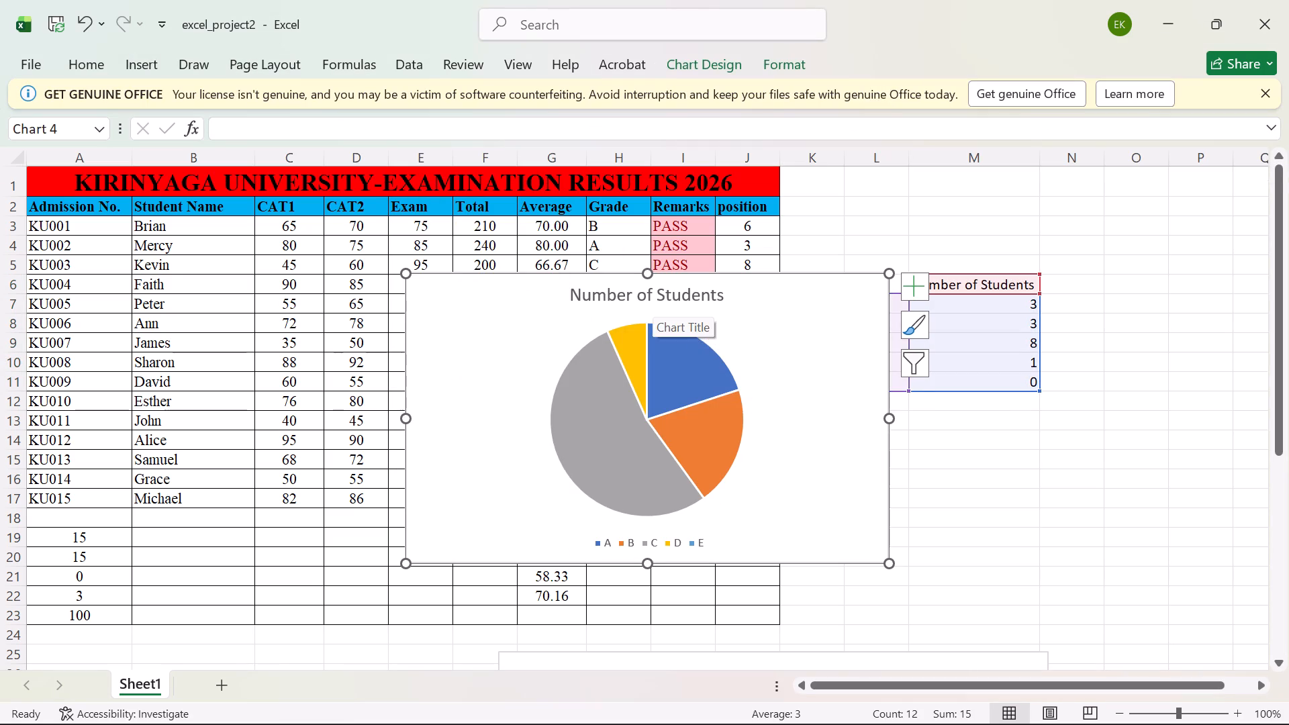
Move the Number of Students pie chart into the empty area below the Average Performance chart, with its top edge at row 41.
drag(783, 373, 1081, 615)
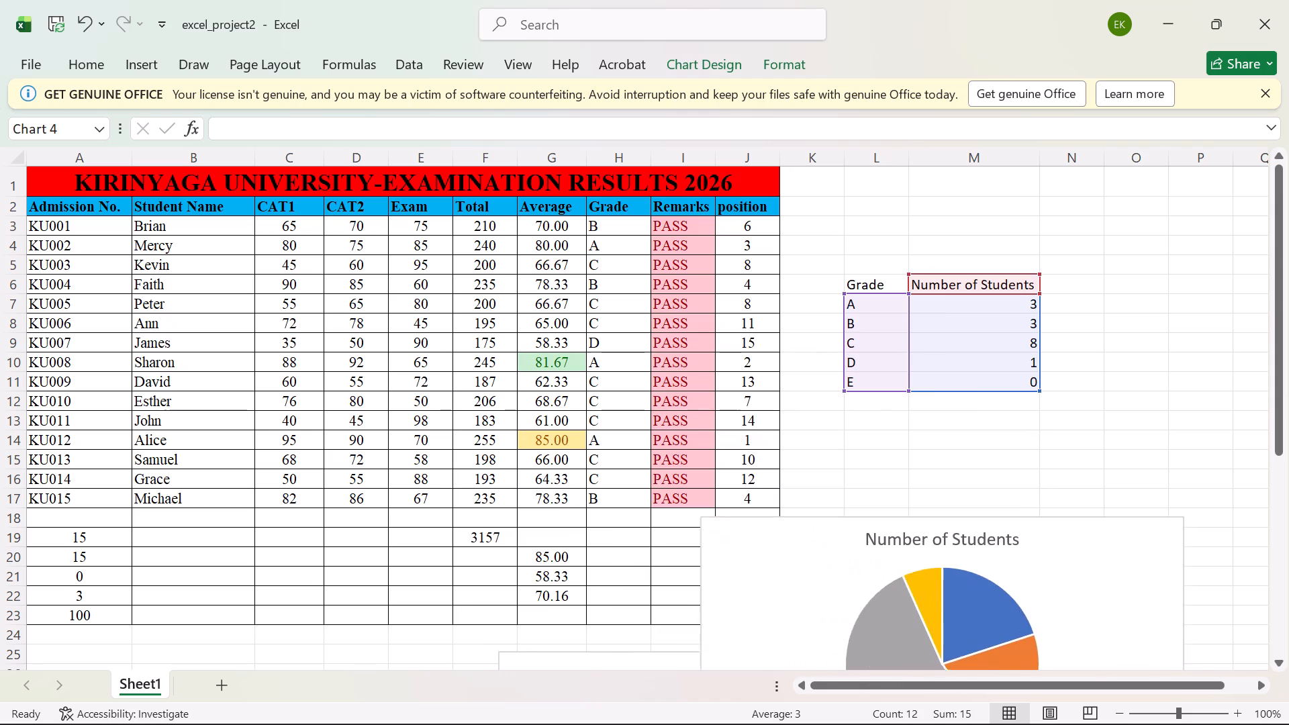
drag(1081, 615, 1041, 724)
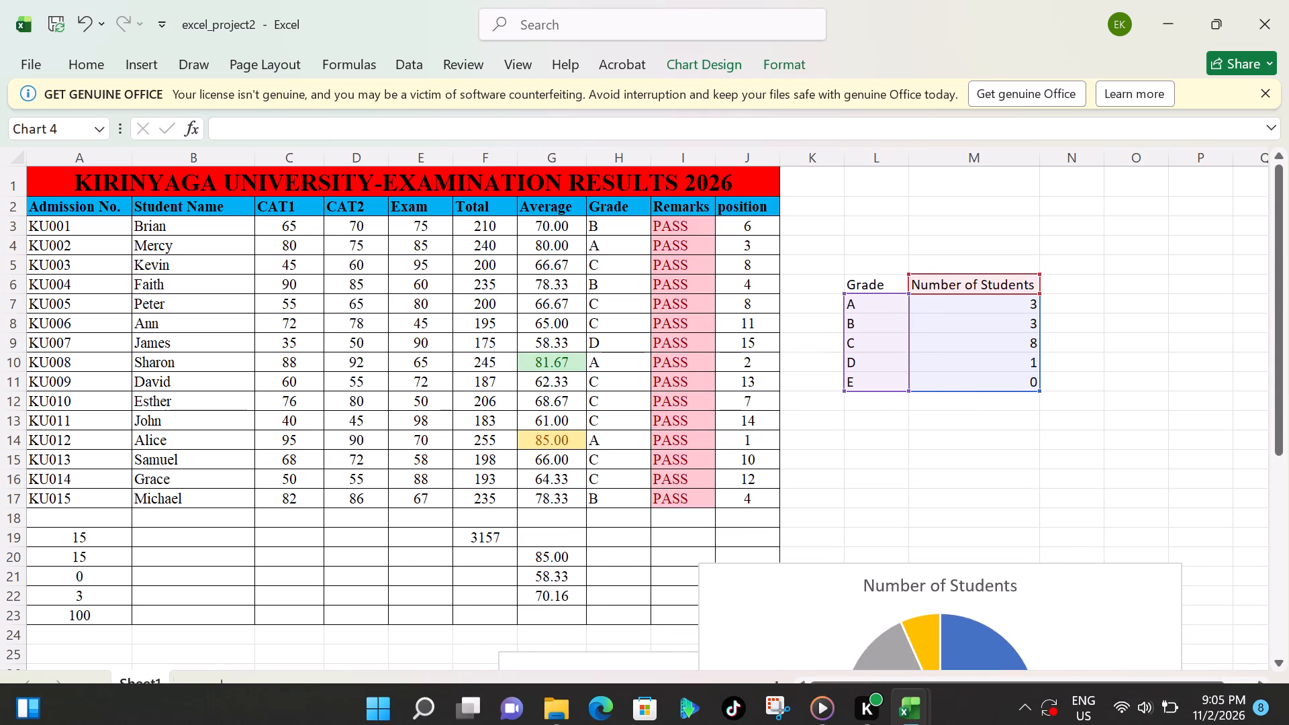
scroll(767, 356, down, 5)
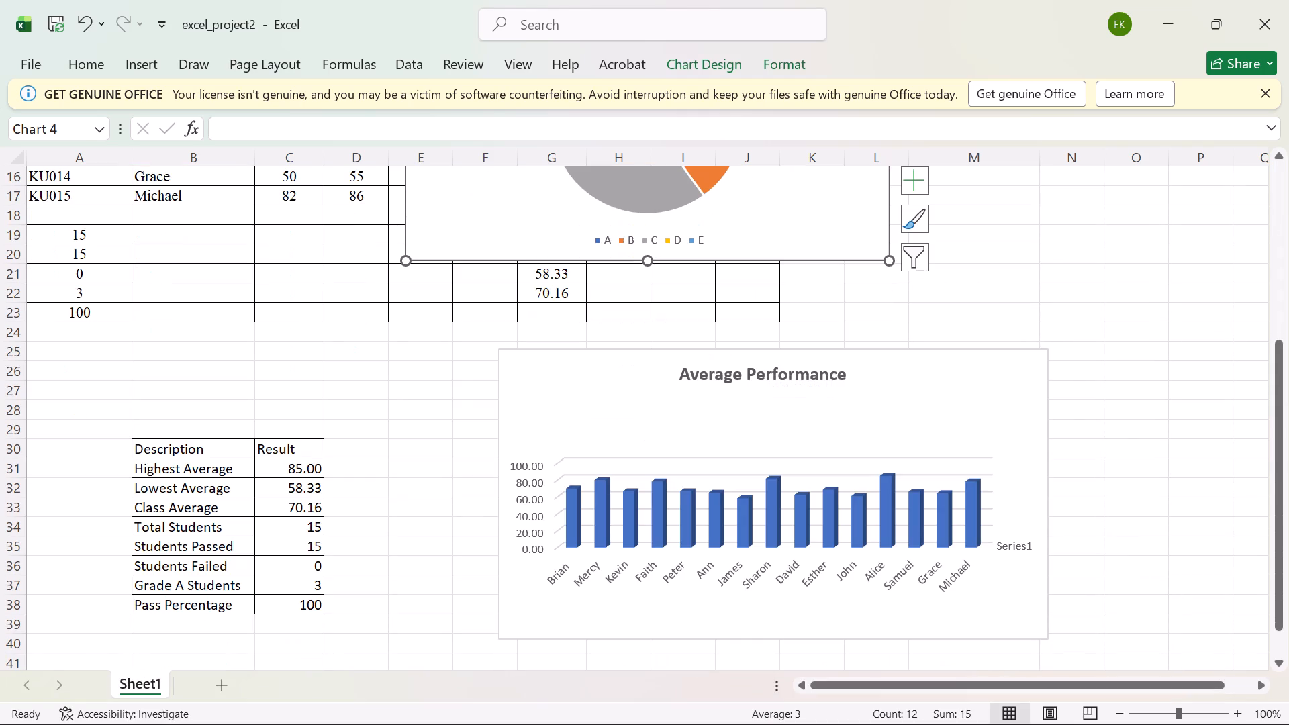
drag(794, 199, 800, 505)
scroll(802, 418, down, 2)
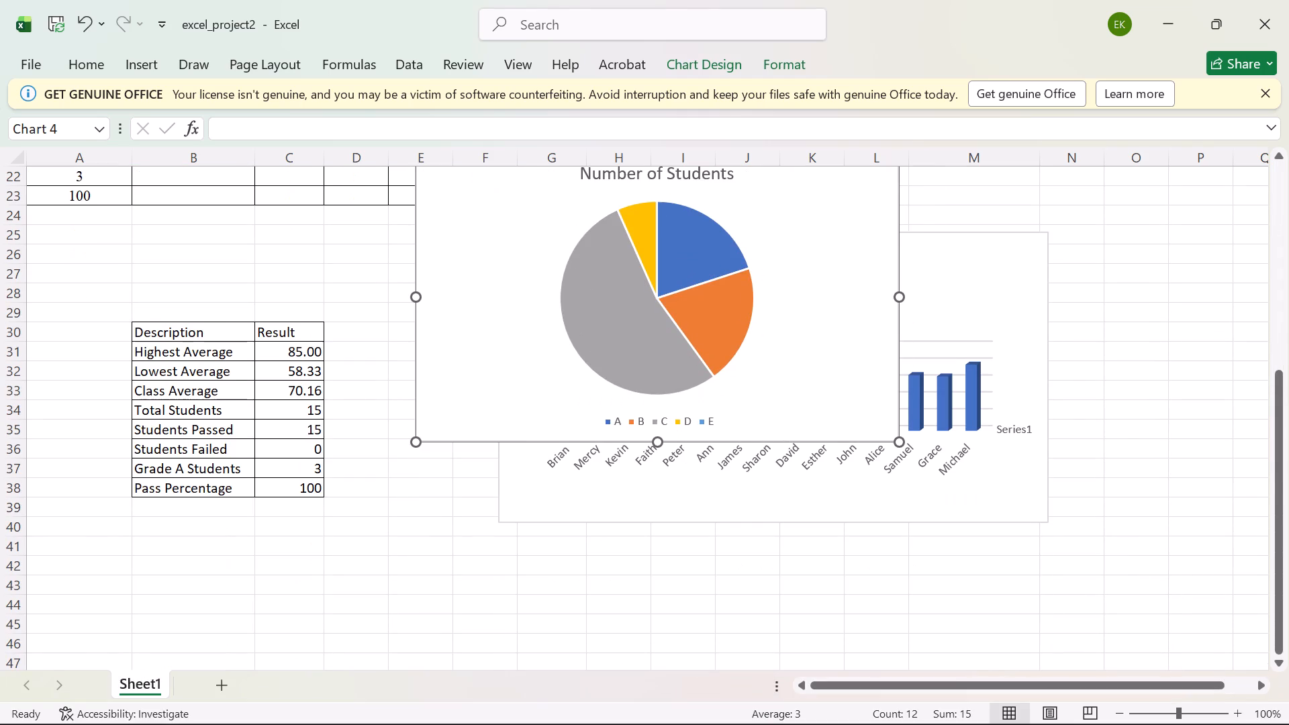
drag(804, 299, 1080, 334)
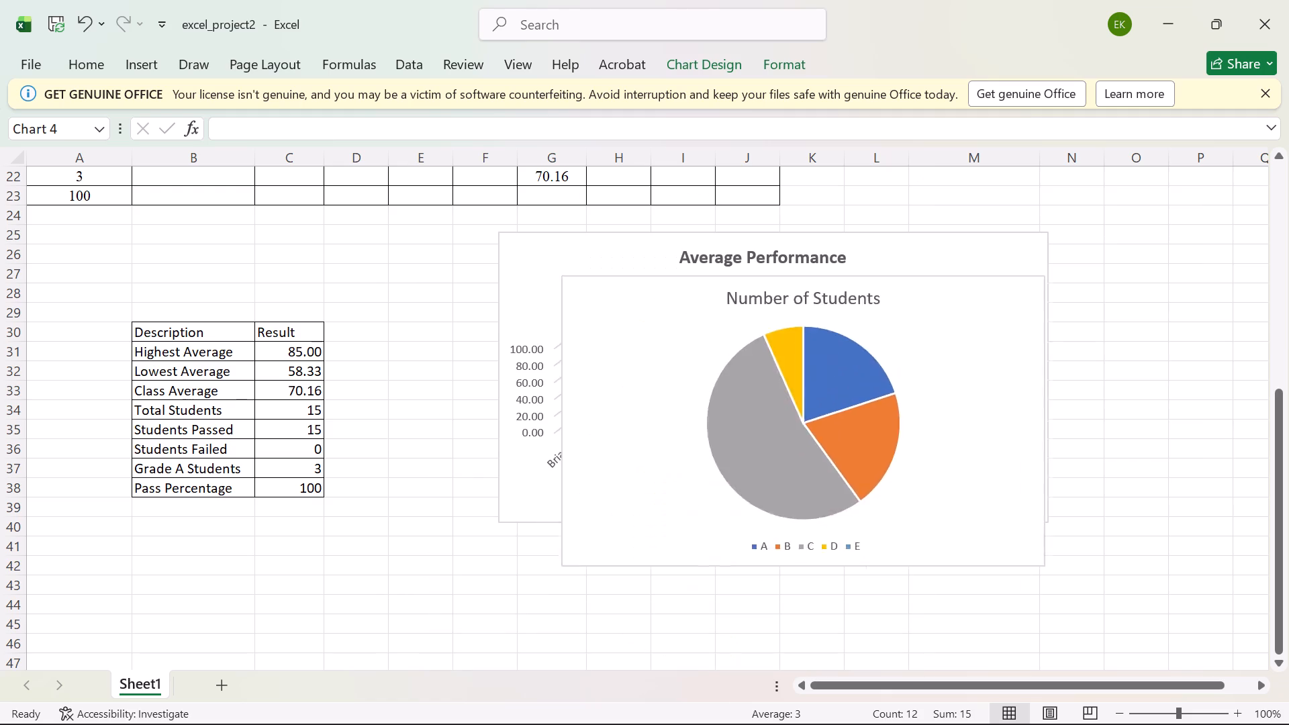
drag(1080, 334, 988, 317)
scroll(980, 316, up, 3)
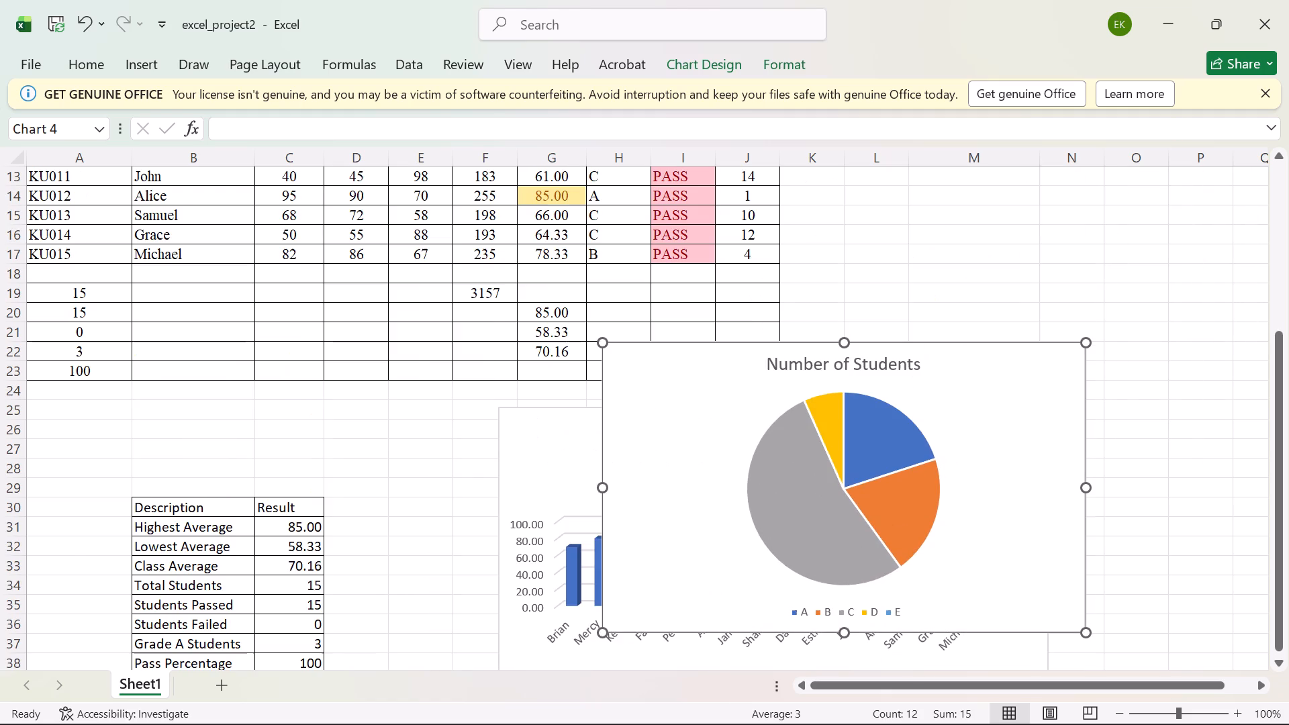
scroll(978, 295, up, 4)
scroll(977, 280, down, 2)
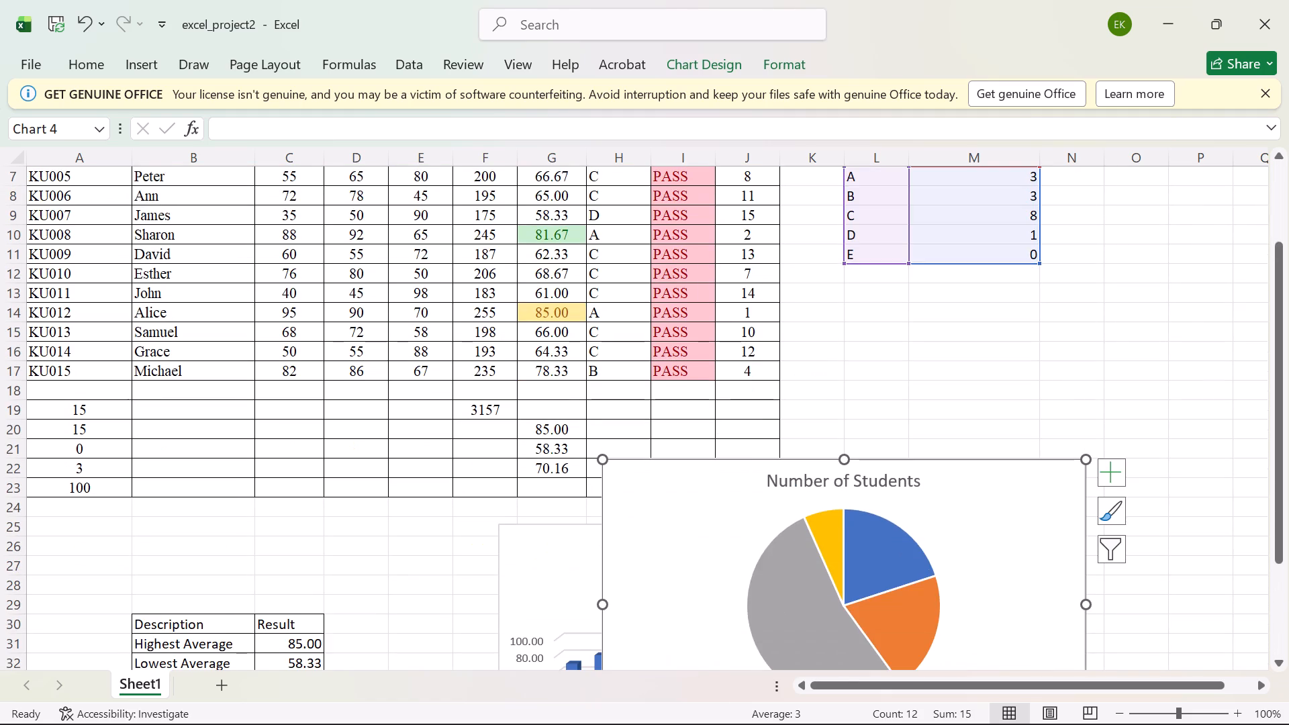
scroll(983, 239, down, 1)
scroll(983, 235, up, 1)
scroll(983, 235, down, 4)
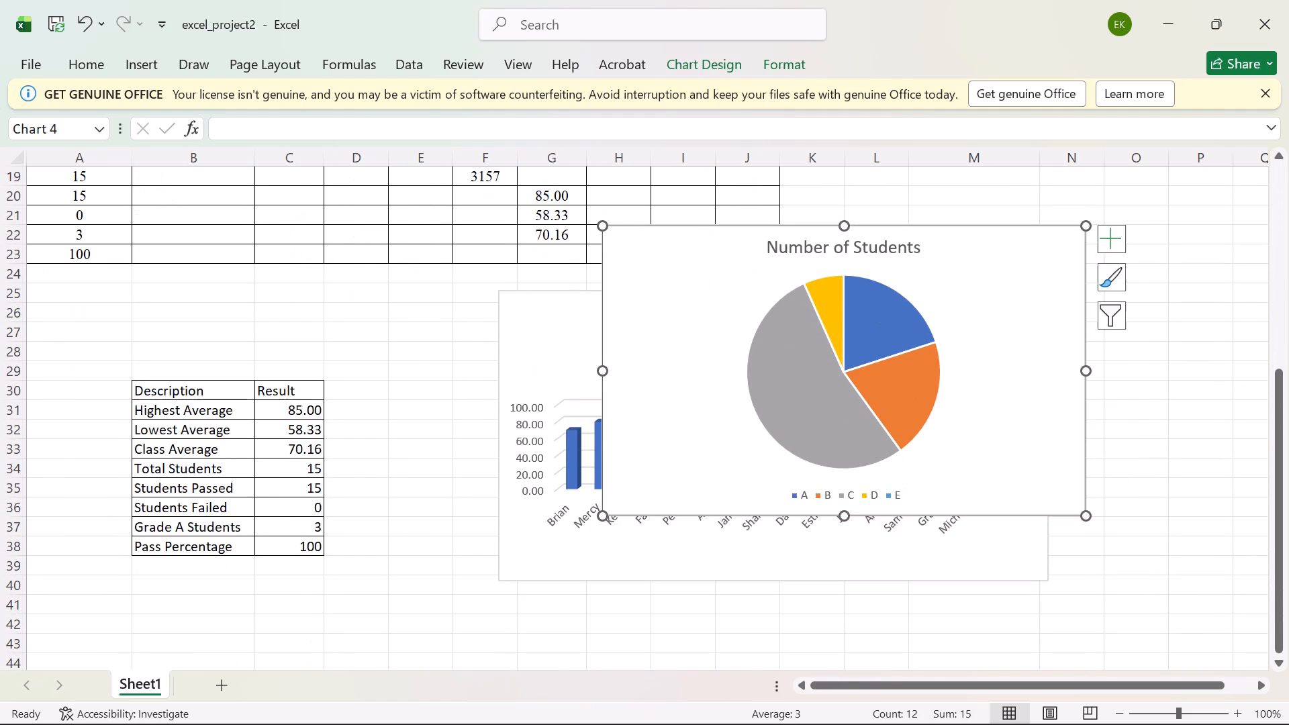
scroll(982, 235, down, 1)
drag(663, 174, 636, 477)
scroll(692, 293, down, 2)
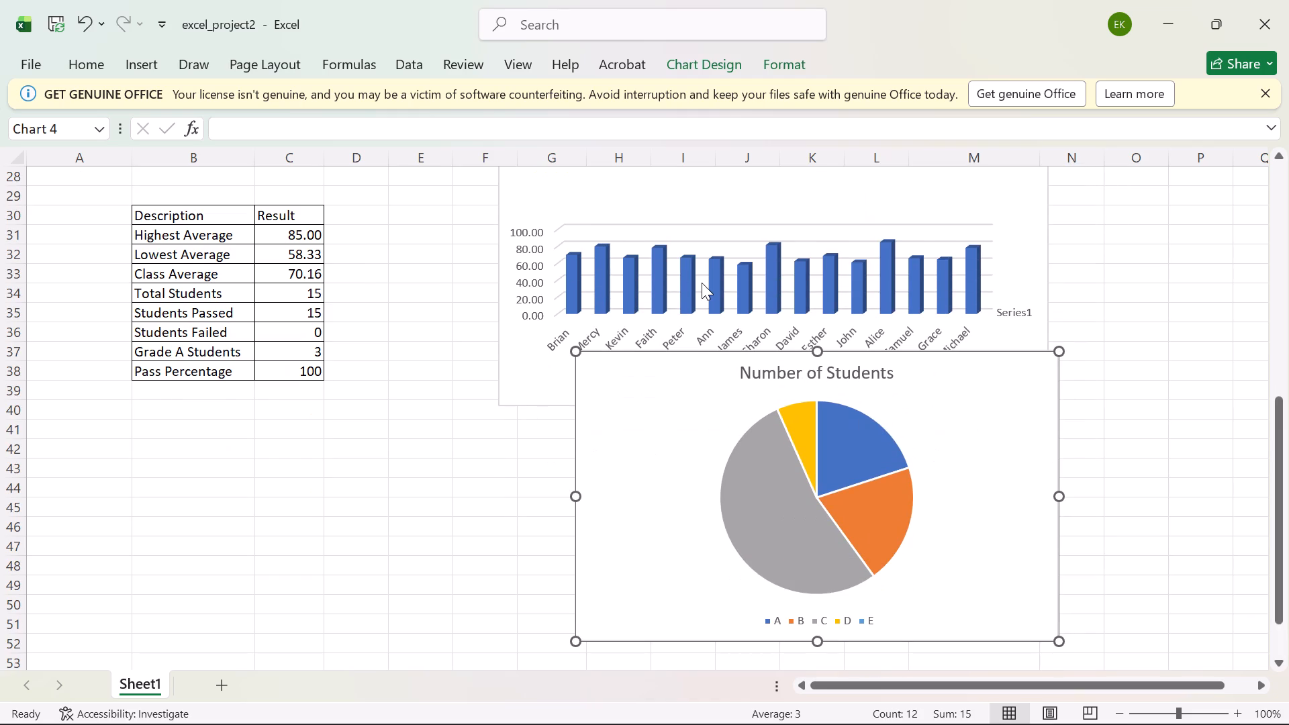
drag(620, 385, 626, 458)
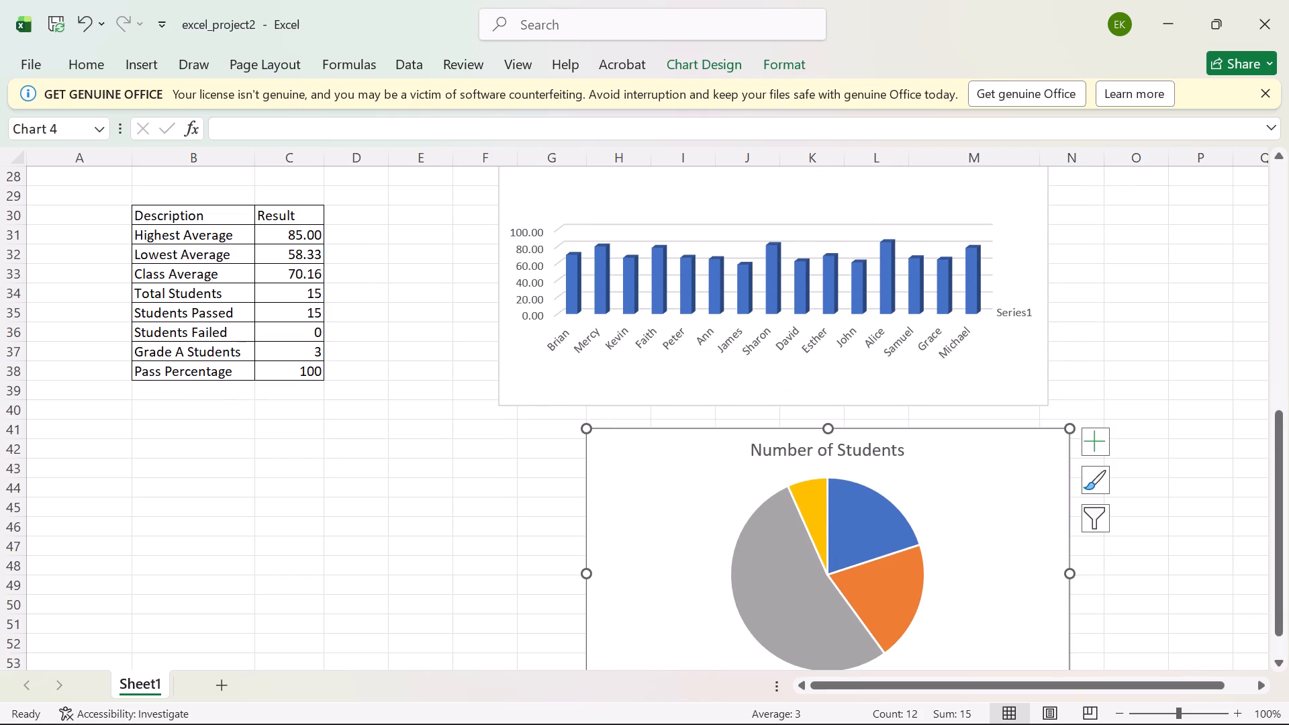
click(812, 454)
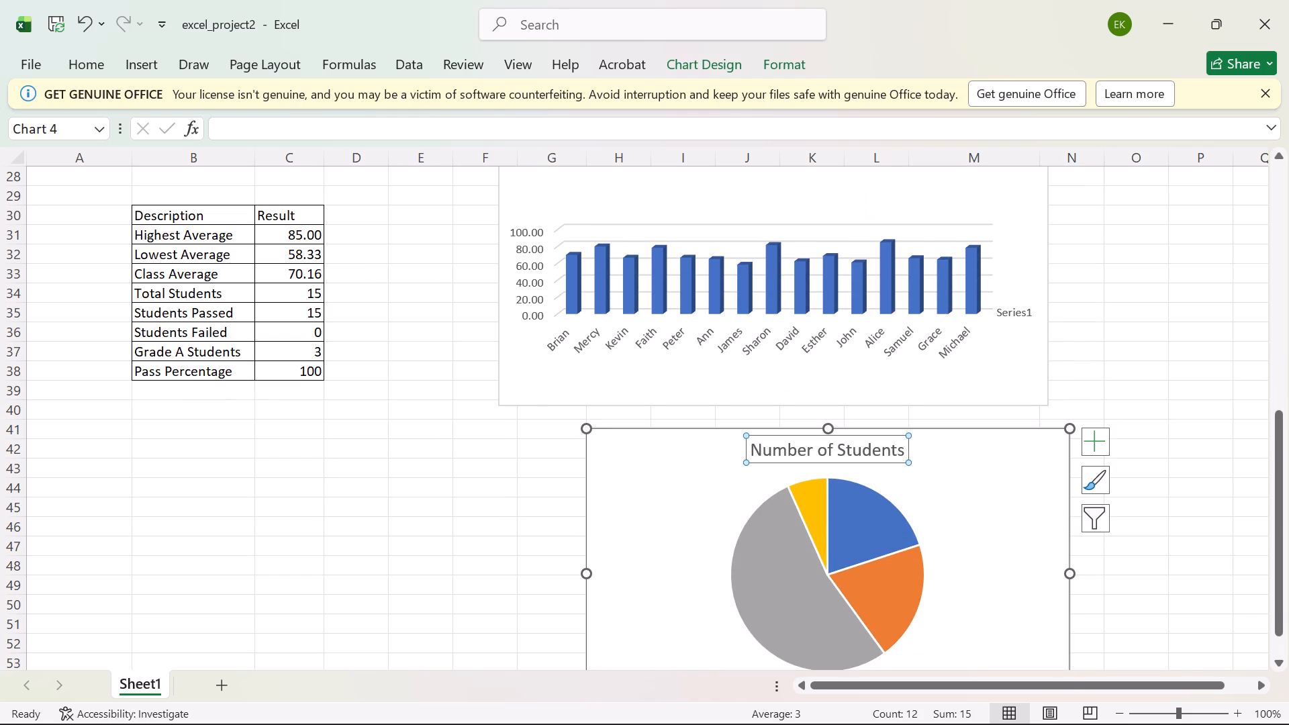
scroll(857, 570, down, 3)
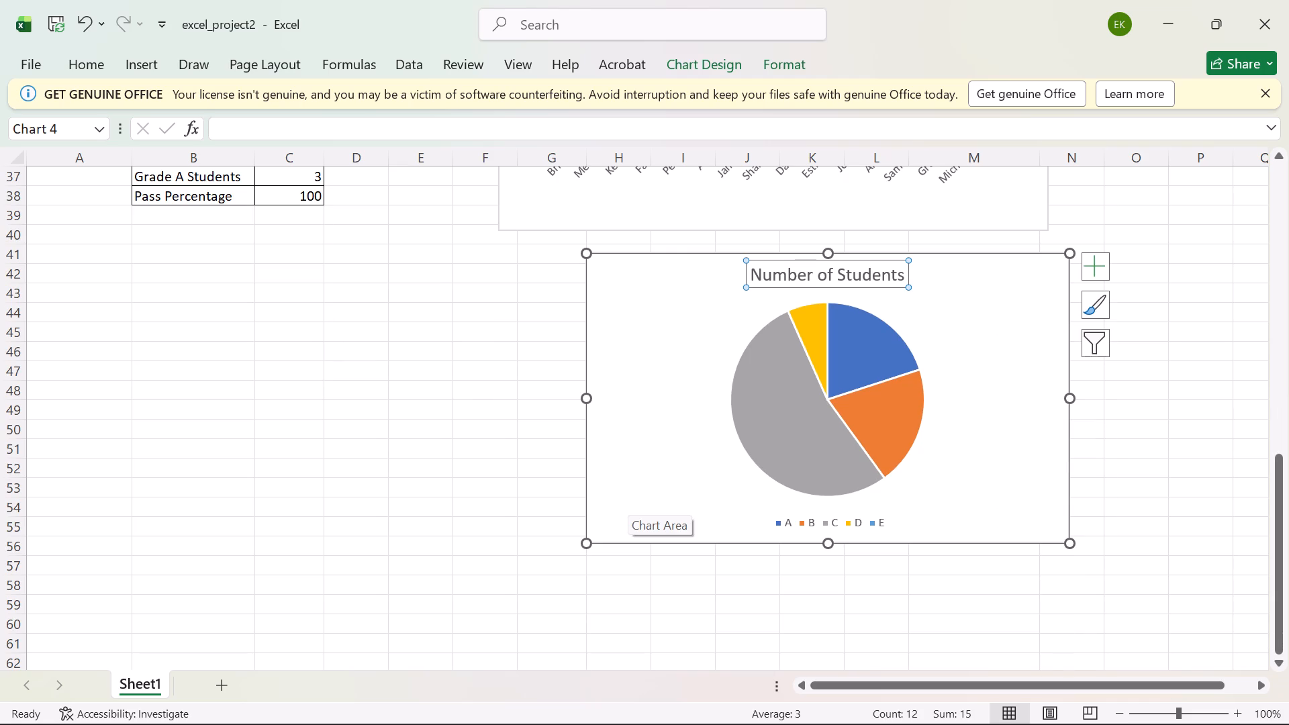
Save the workbook.
key(ctrl+s)
Review the examination results, the grade count table, the summary table and the charts on the sheet.
scroll(296, 353, up, 4)
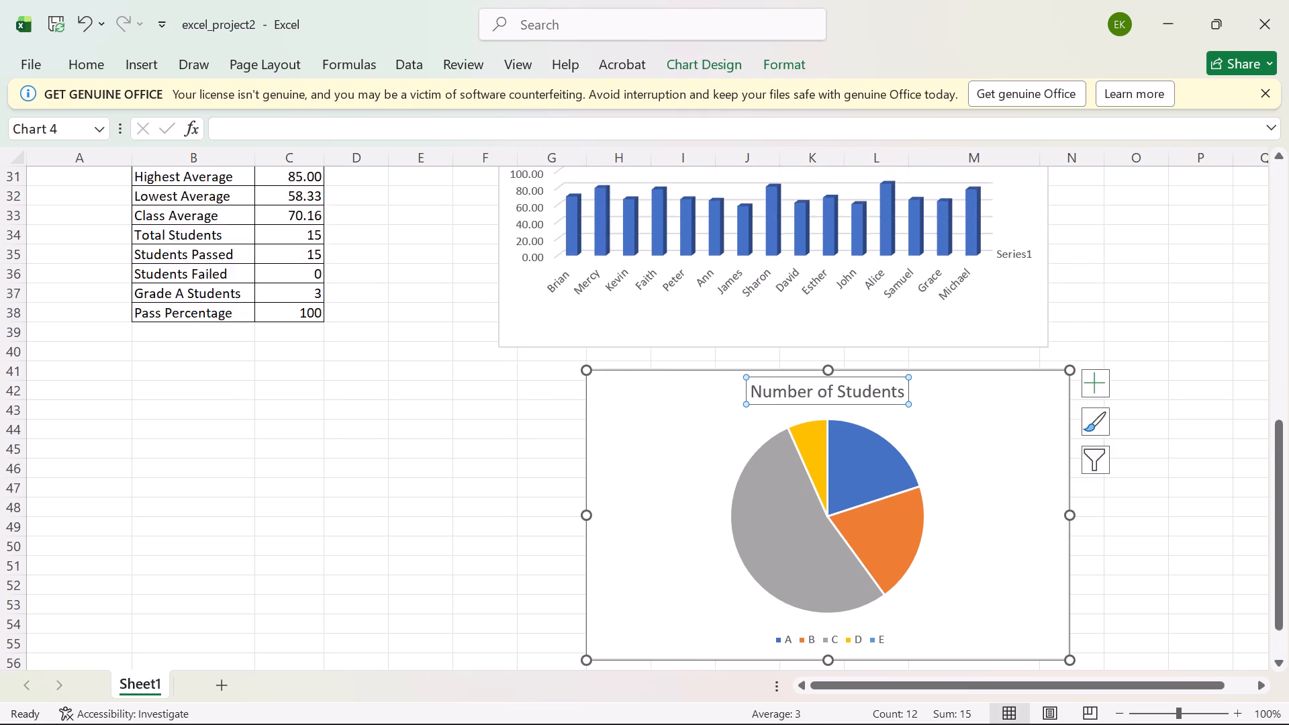
scroll(300, 345, up, 13)
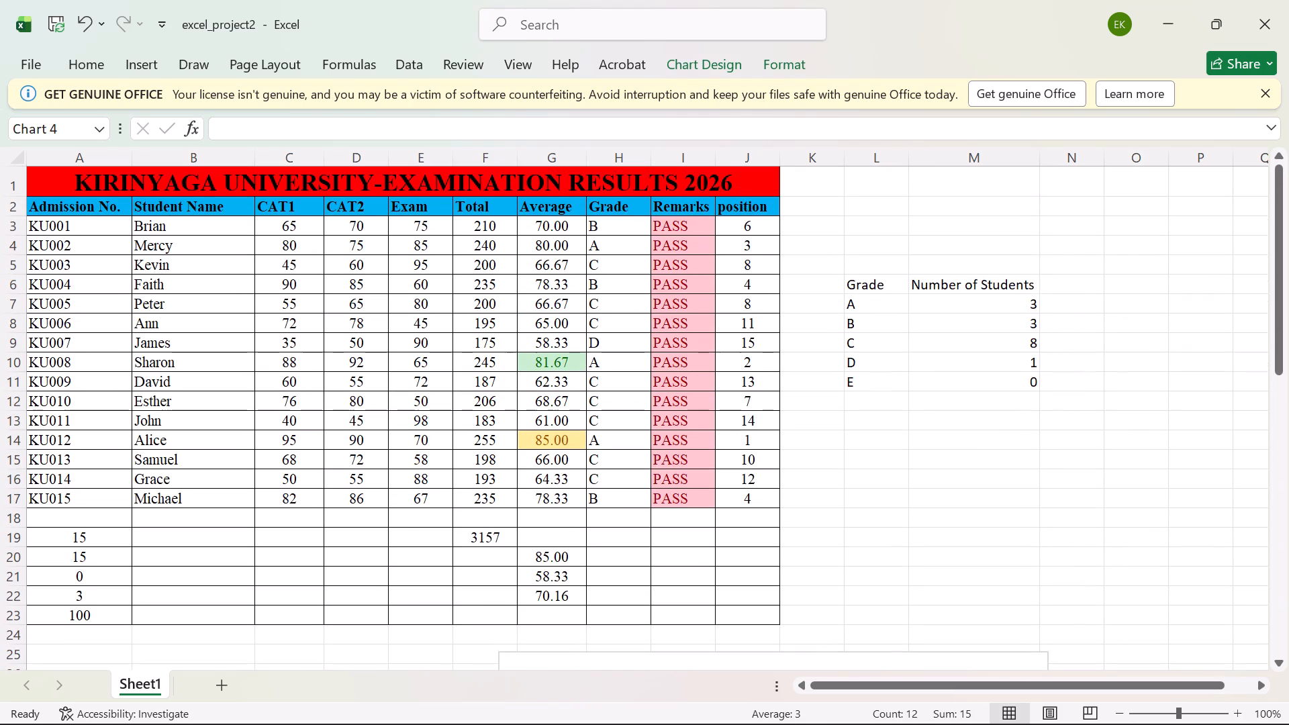
scroll(308, 329, up, 6)
right_click(308, 326)
scroll(308, 328, down, 9)
click(113, 230)
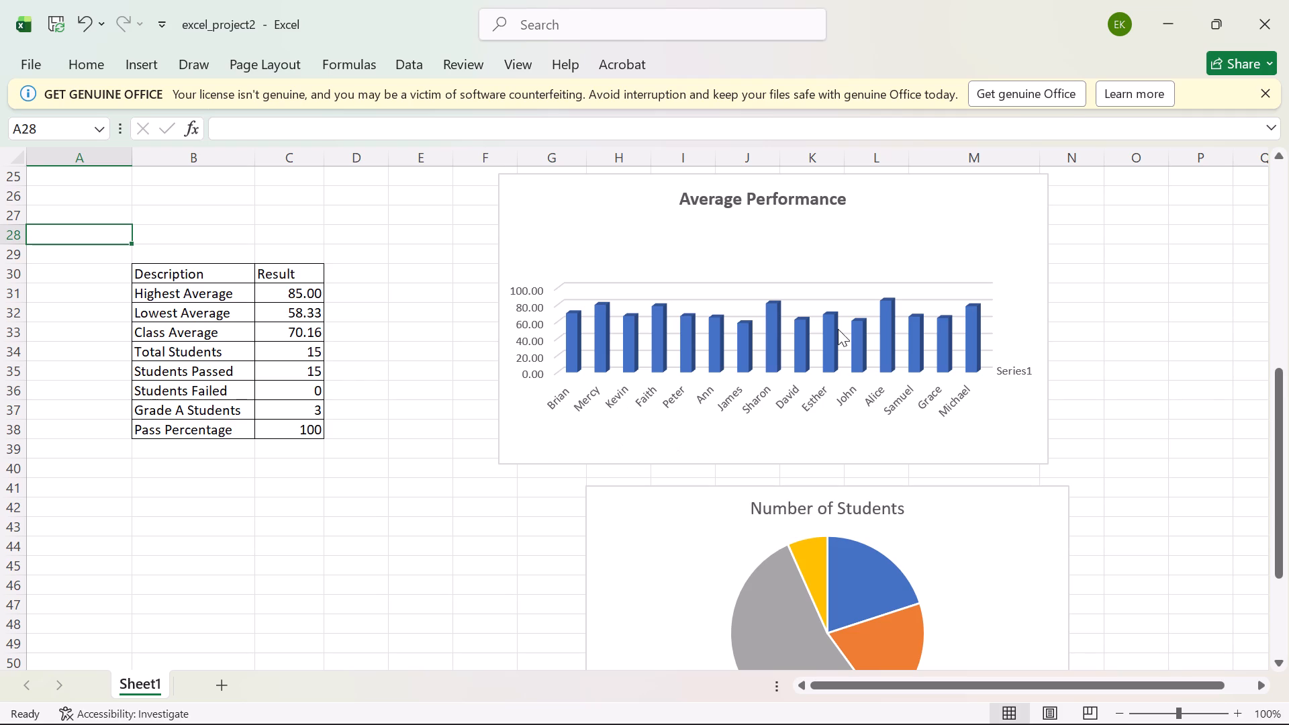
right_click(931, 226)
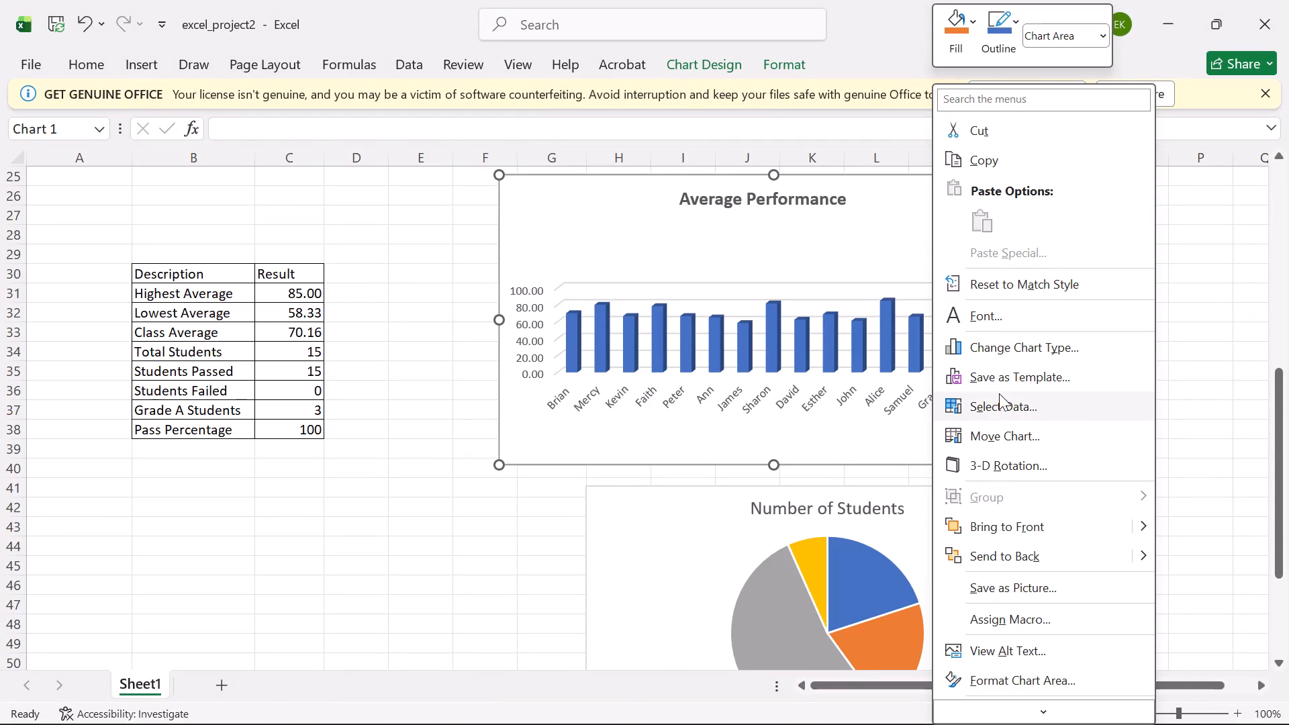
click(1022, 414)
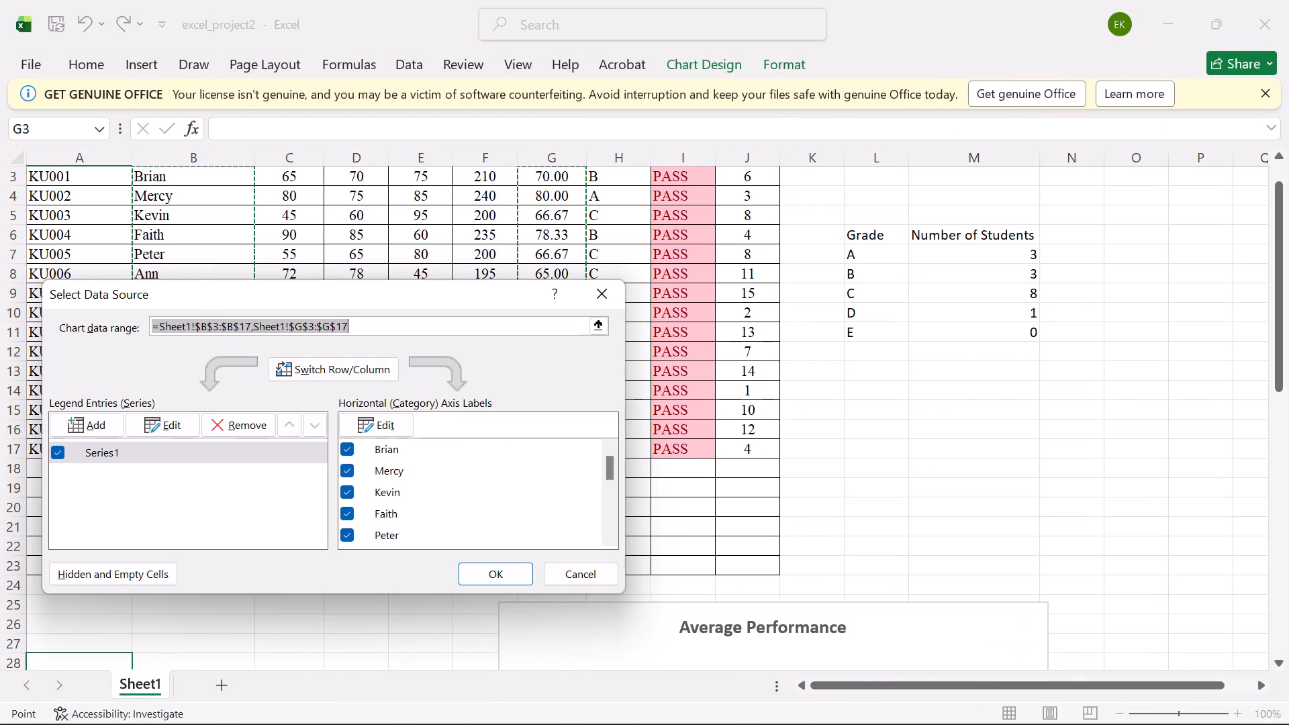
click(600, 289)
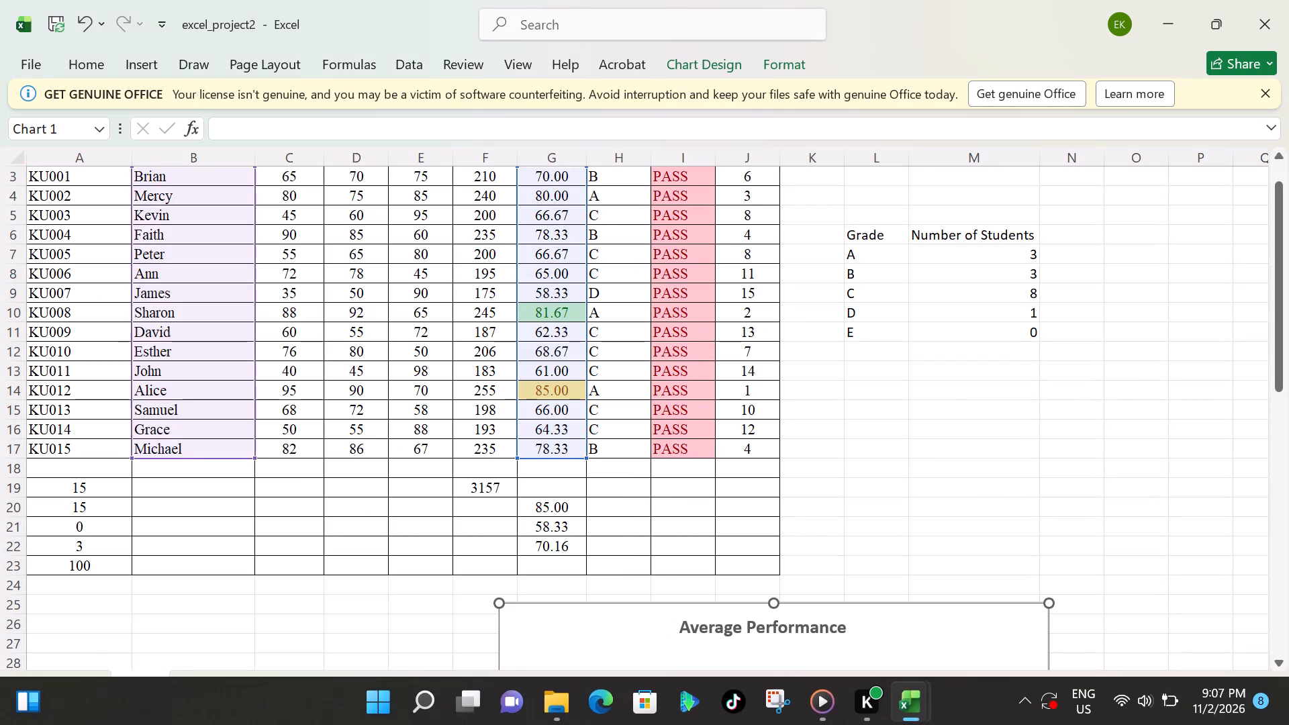
Review the Average Performance and Number of Students charts alongside the summary table.
scroll(850, 388, down, 9)
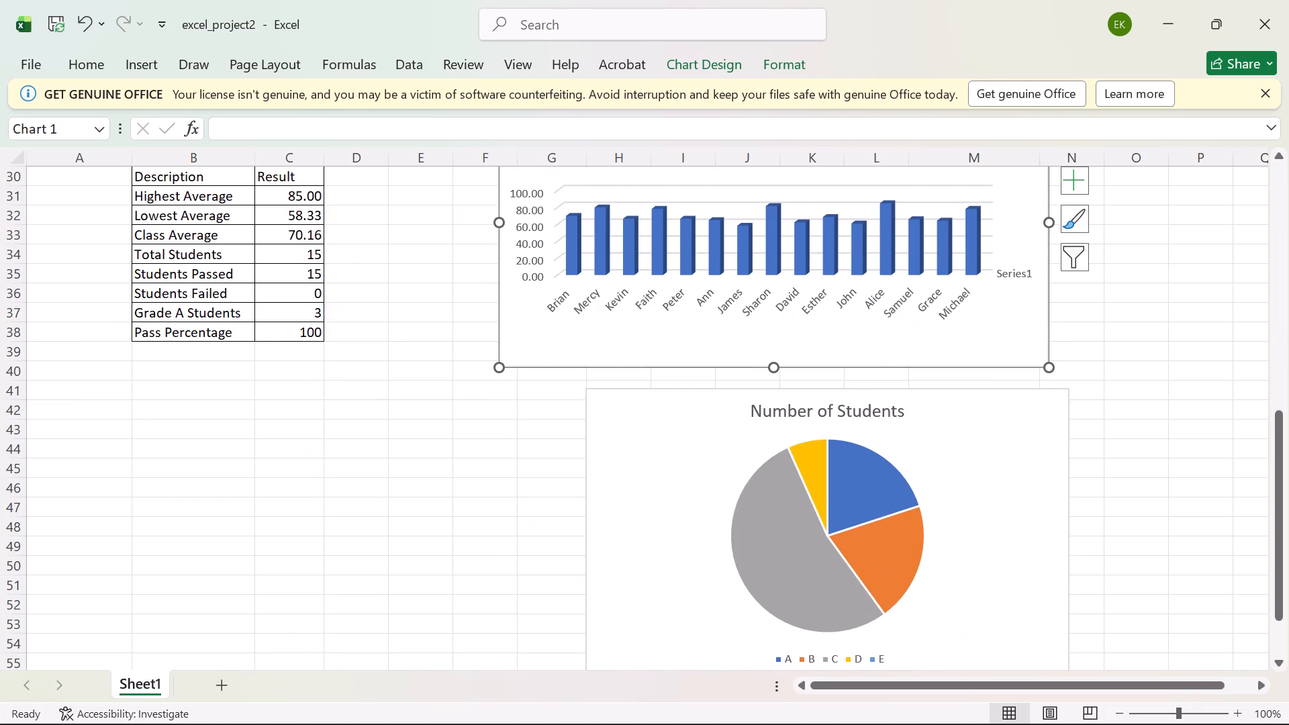
scroll(898, 422, down, 5)
scroll(849, 407, up, 10)
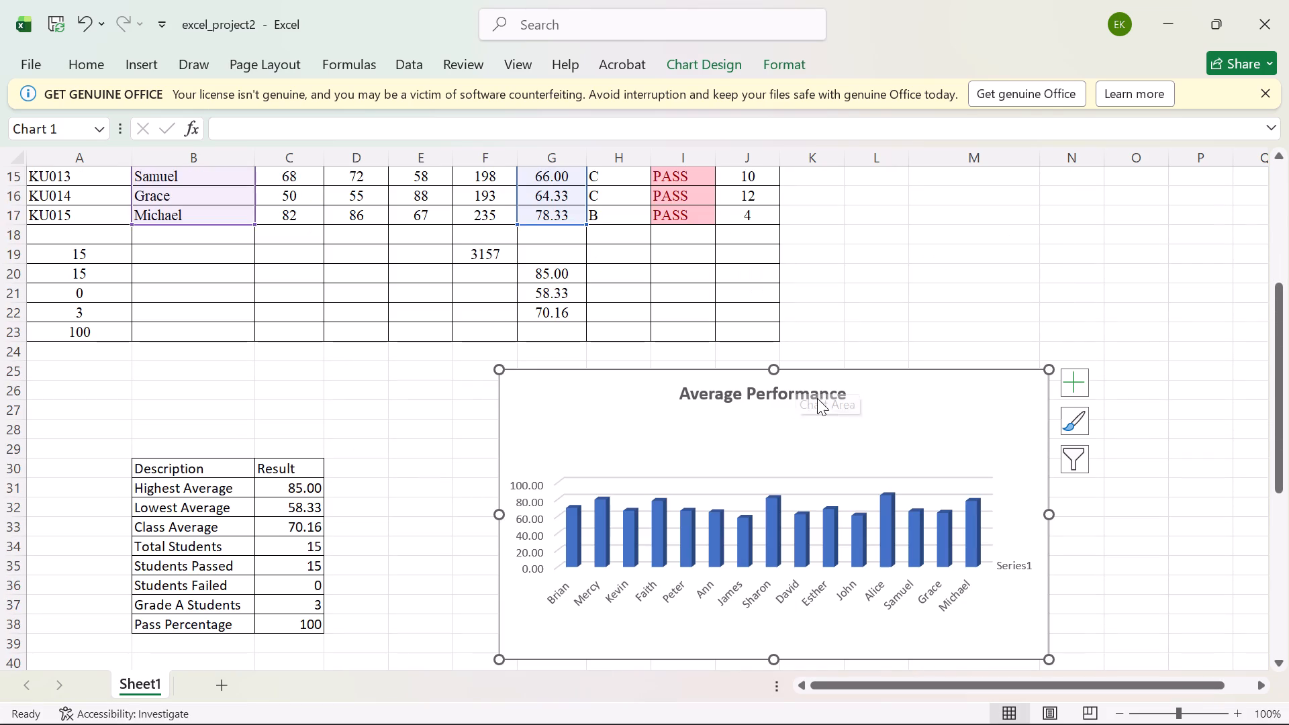
scroll(745, 416, down, 4)
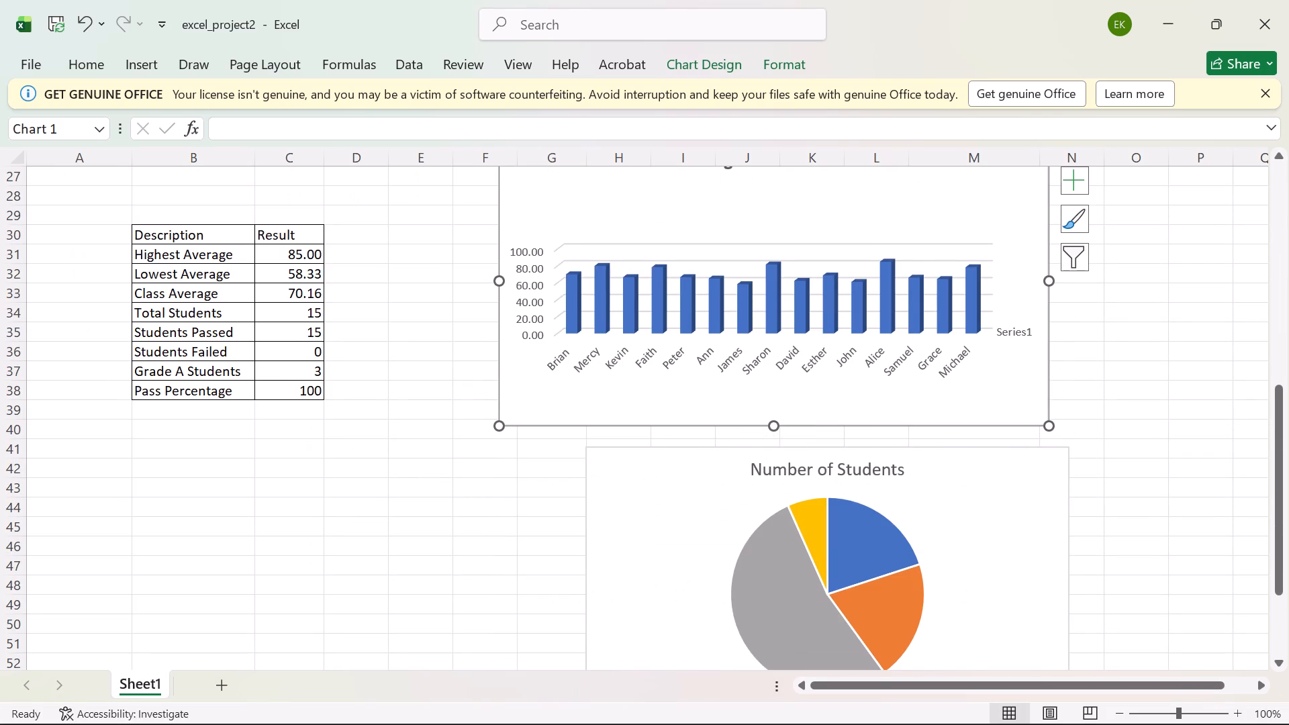
right_click(885, 462)
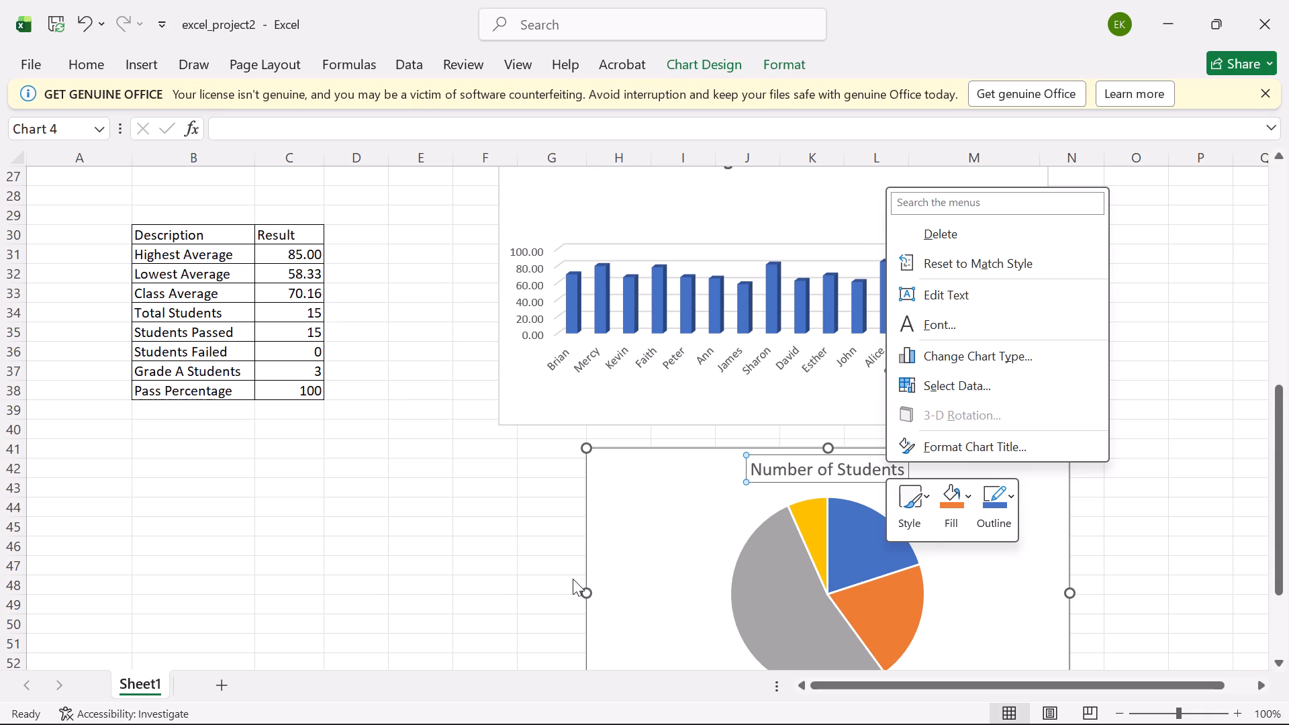
Copy the examination results table A1:J17, from the title through Michael's row, into cell A1 of a new sheet.
scroll(374, 377, up, 2)
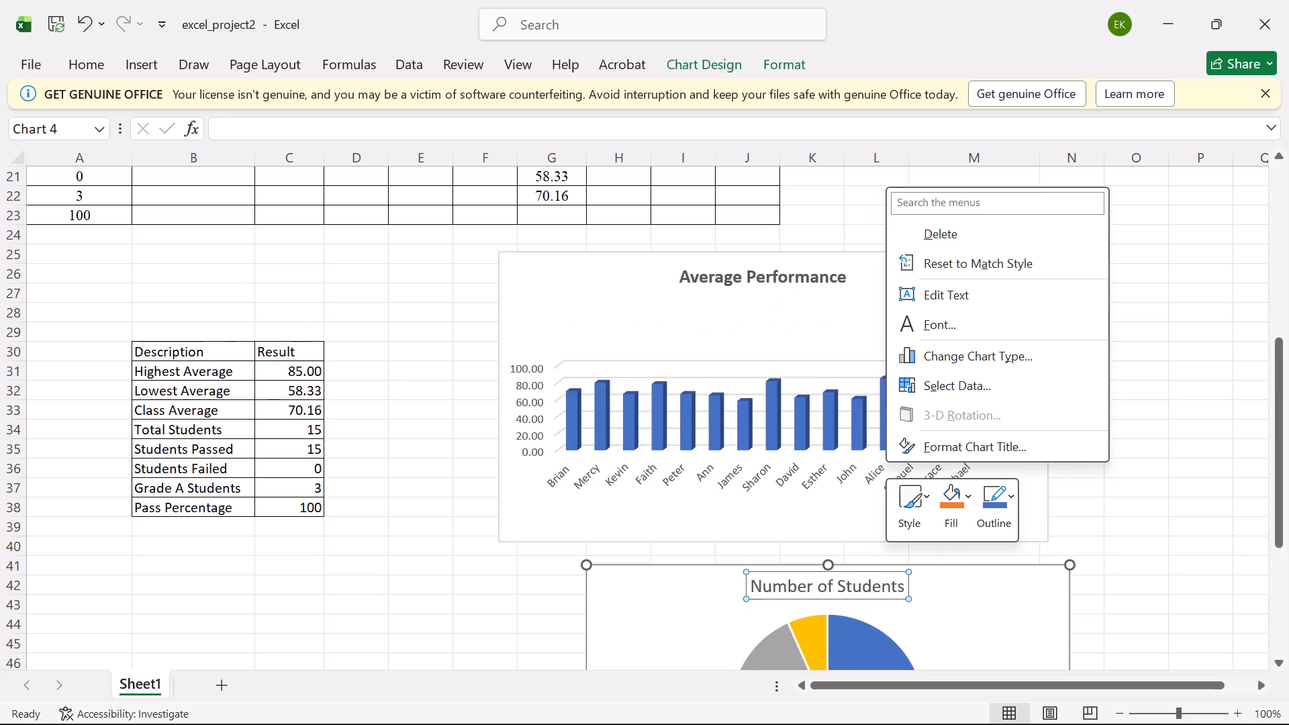
scroll(372, 370, up, 6)
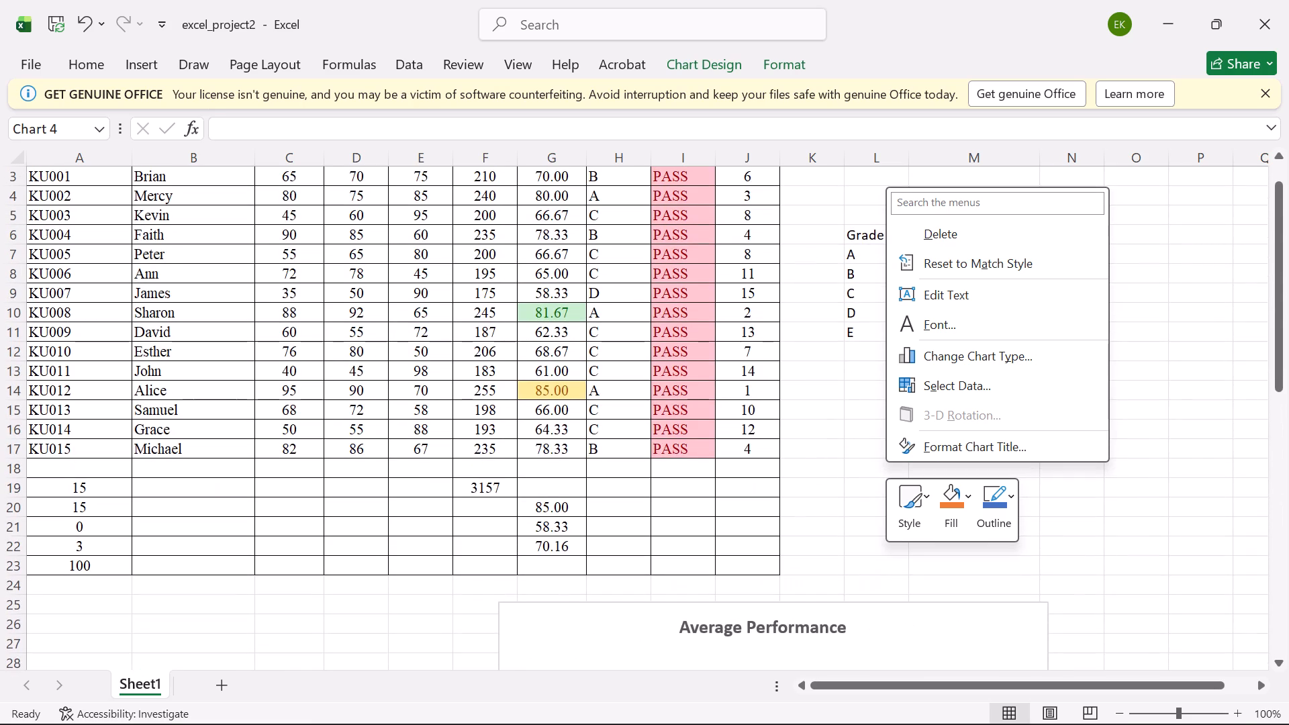
scroll(364, 385, up, 2)
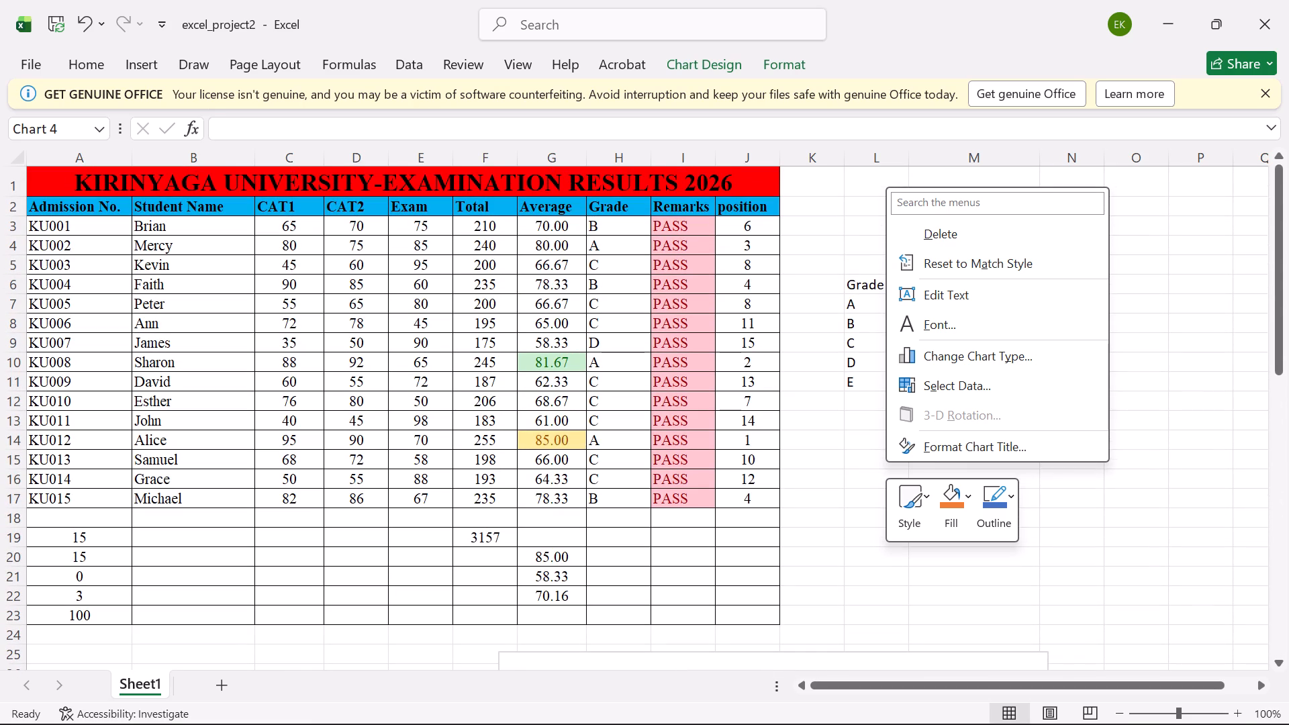
drag(48, 172, 246, 501)
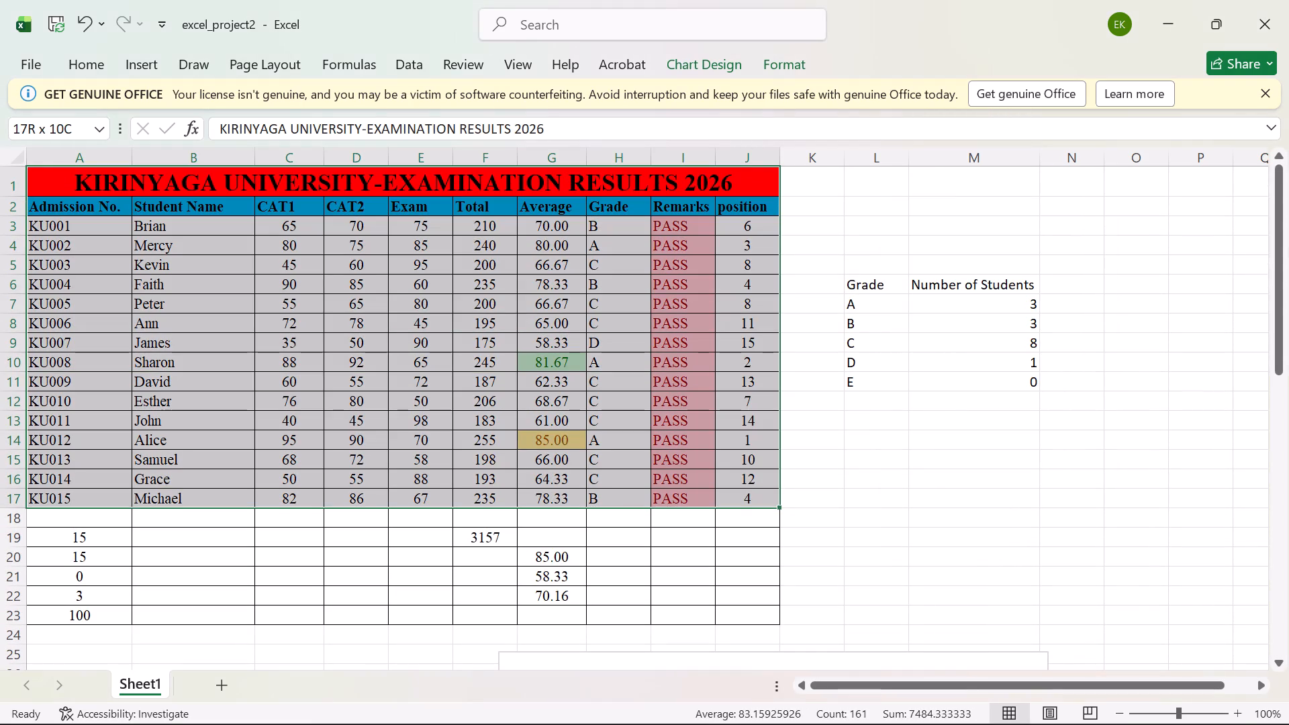
drag(246, 501, 249, 504)
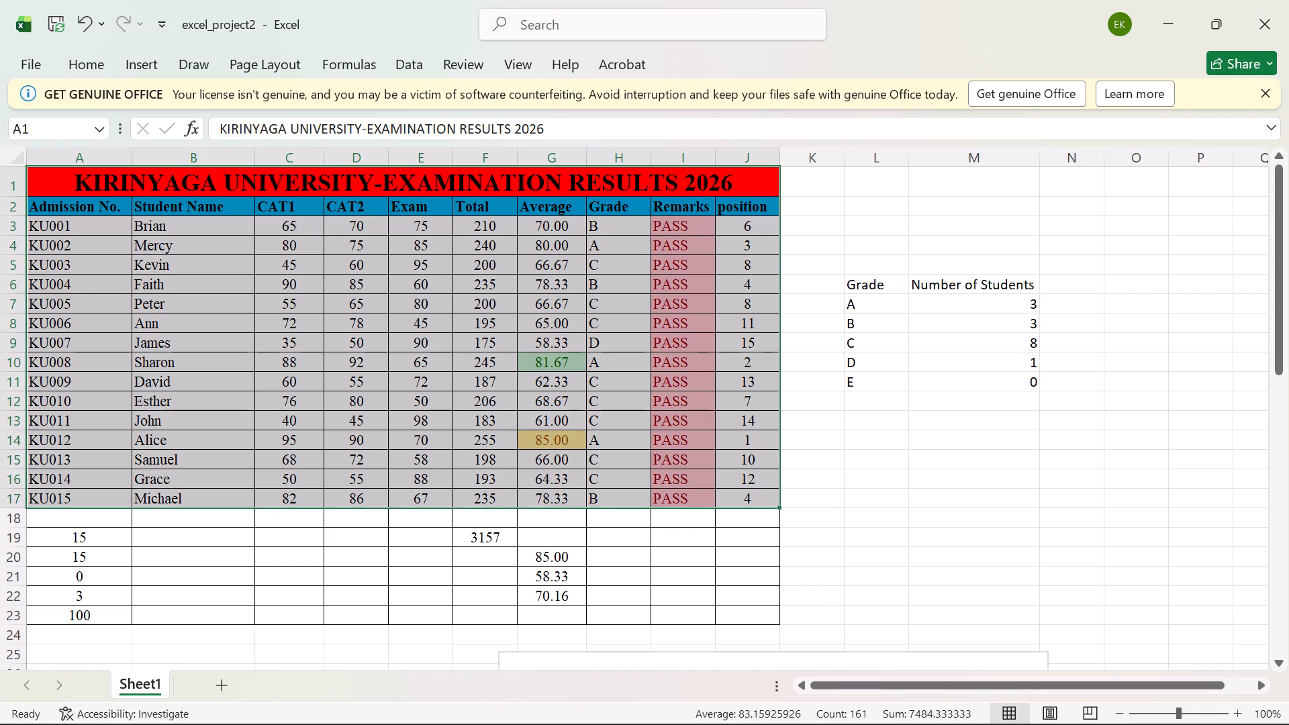
key(ctrl+c)
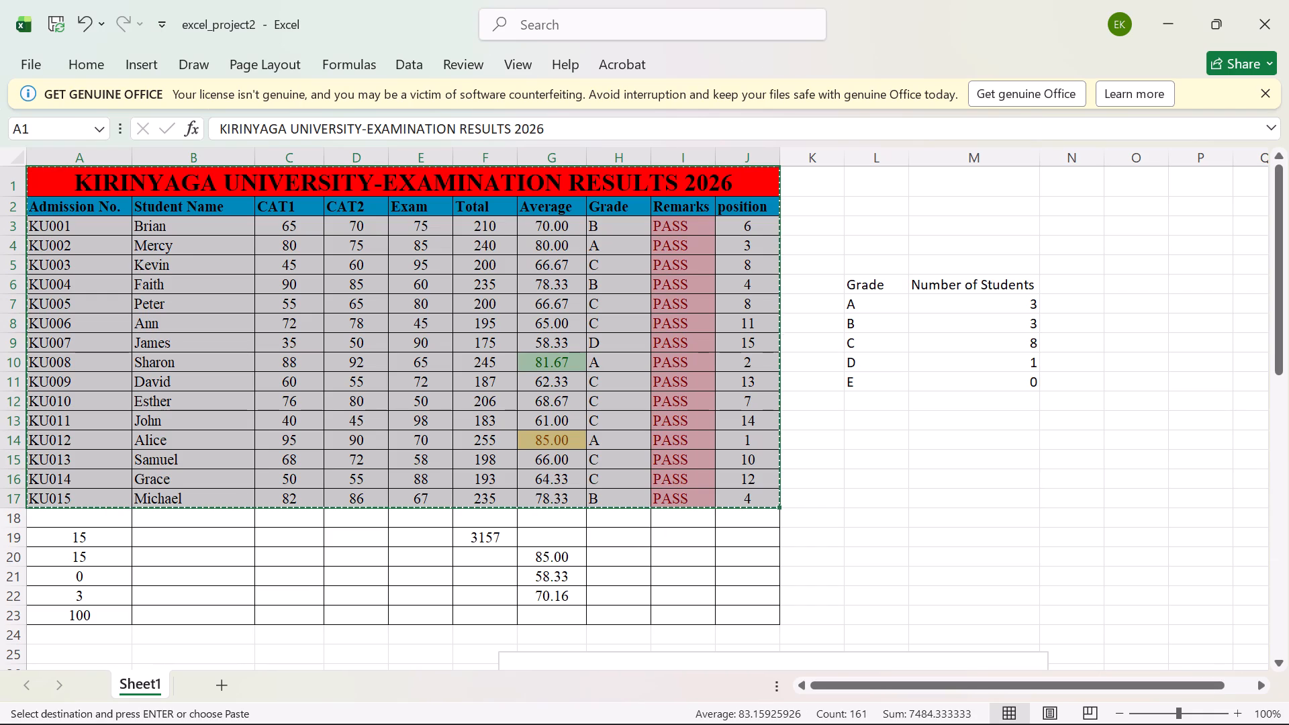
click(219, 681)
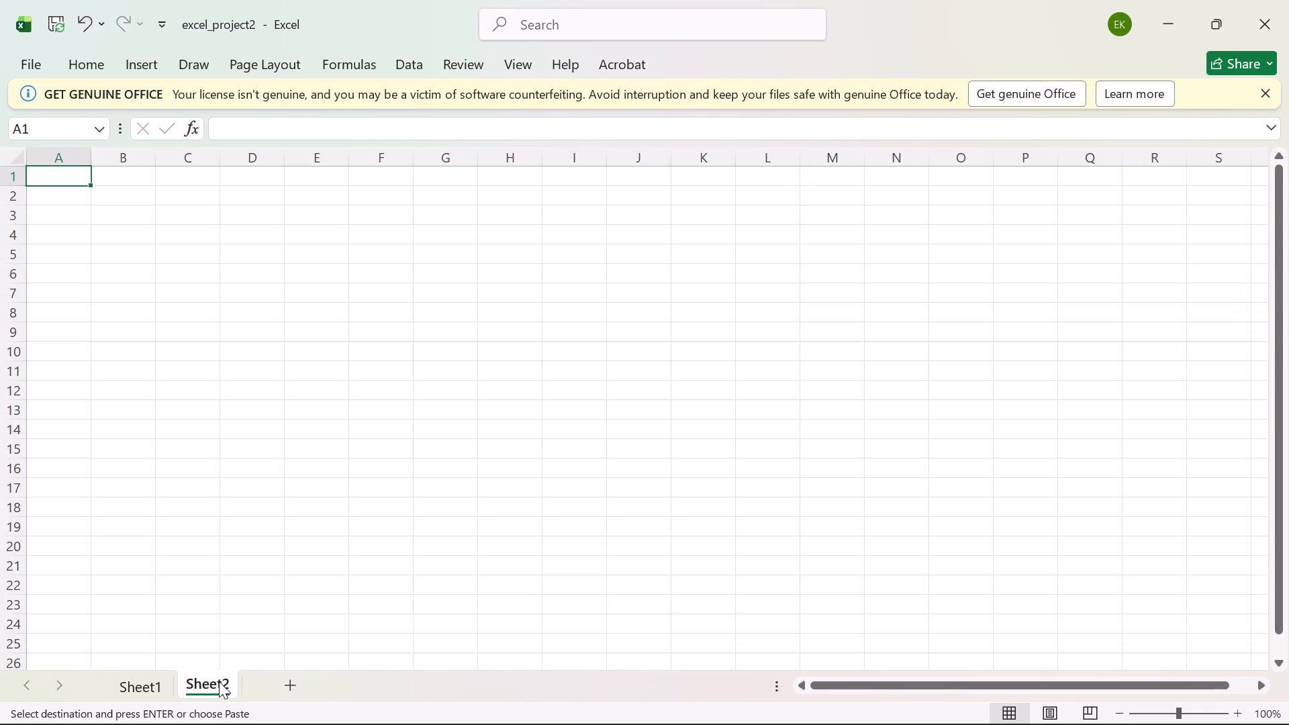
key(ctrl+v)
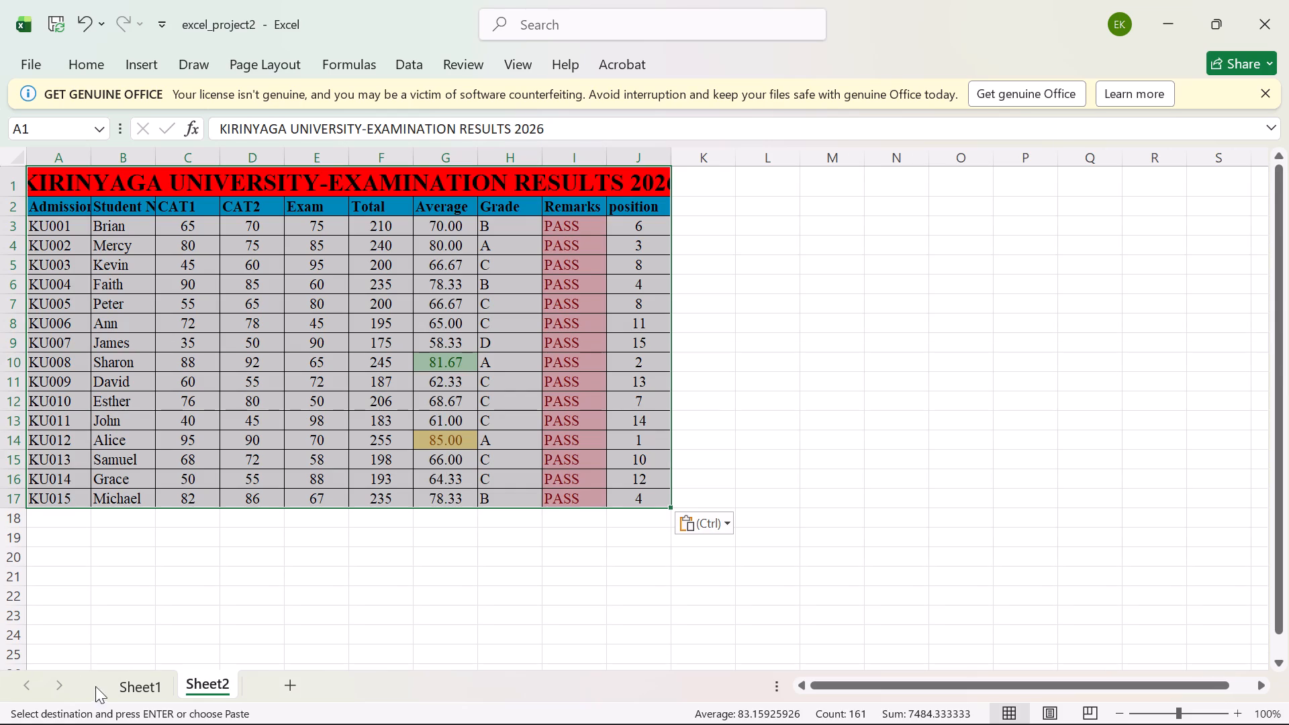
Shorten the title of the copied table in A1 to "KIRINYAGA UNIVERSITY-EXAMINATION RESULT2026".
click(213, 687)
key(F2)
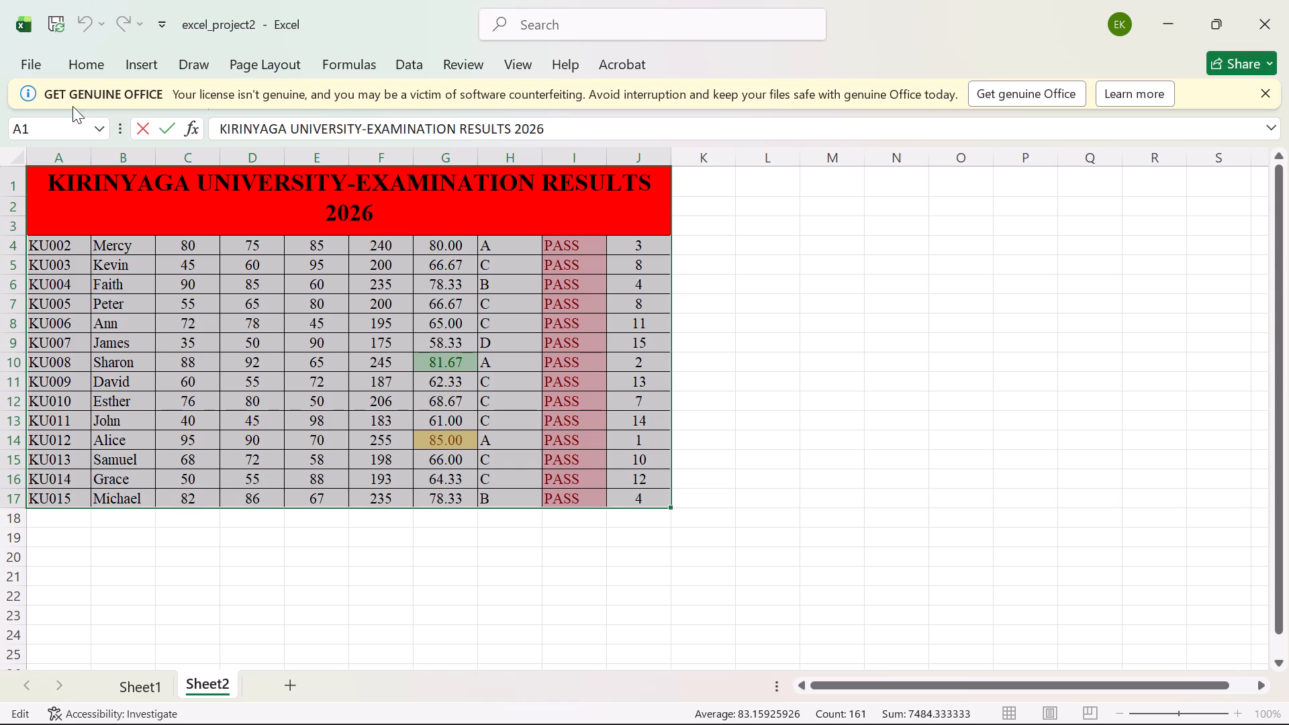
click(82, 29)
click(301, 208)
key(BackSpace)
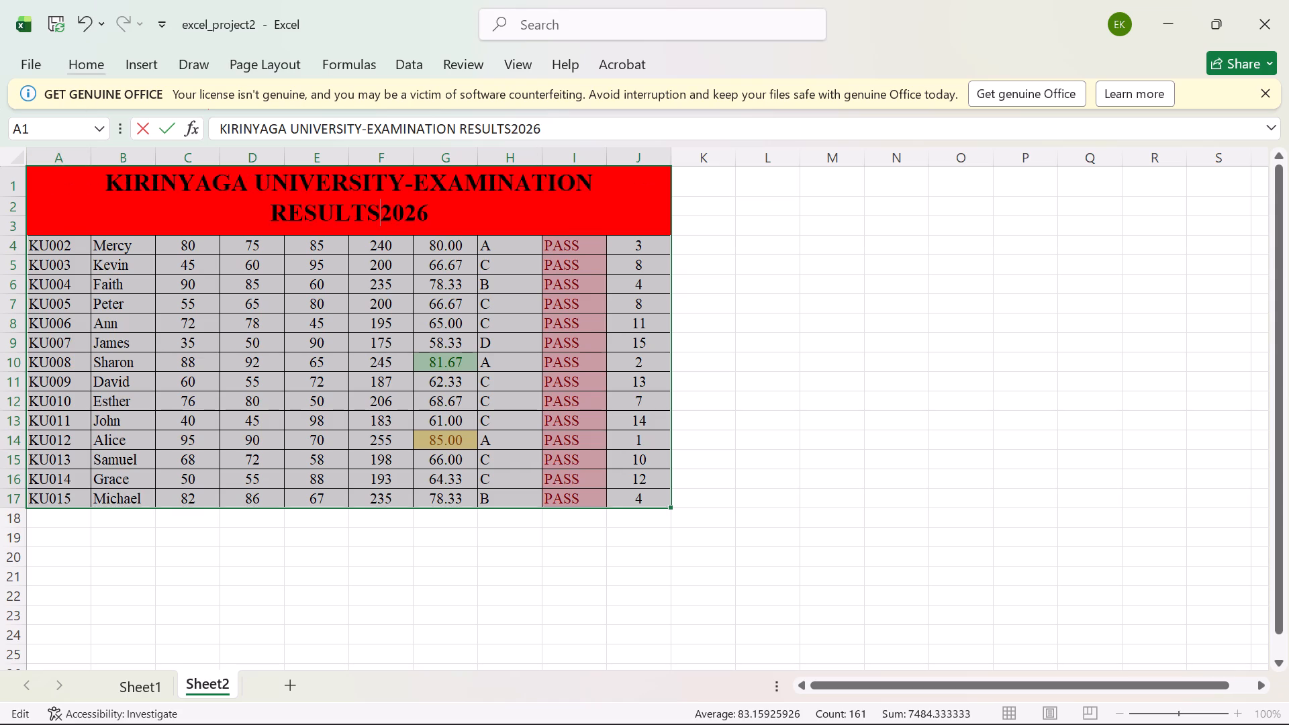
key(BackSpace)
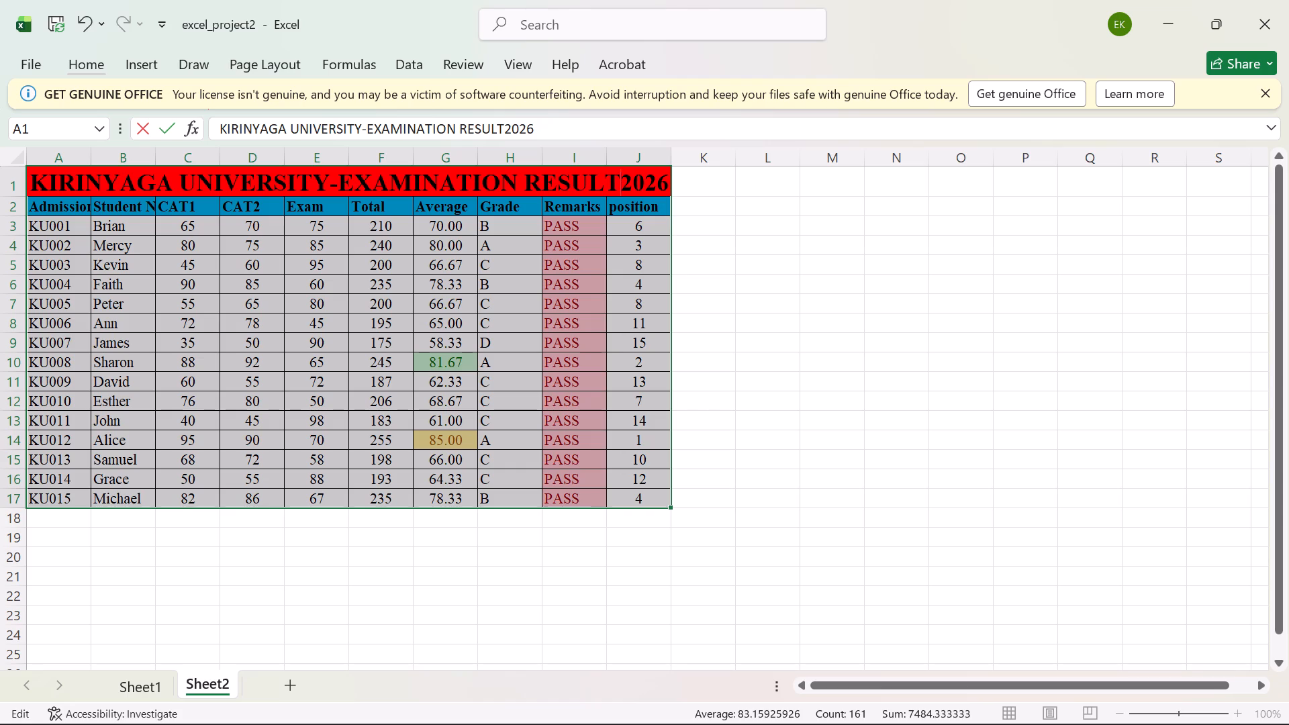
click(283, 347)
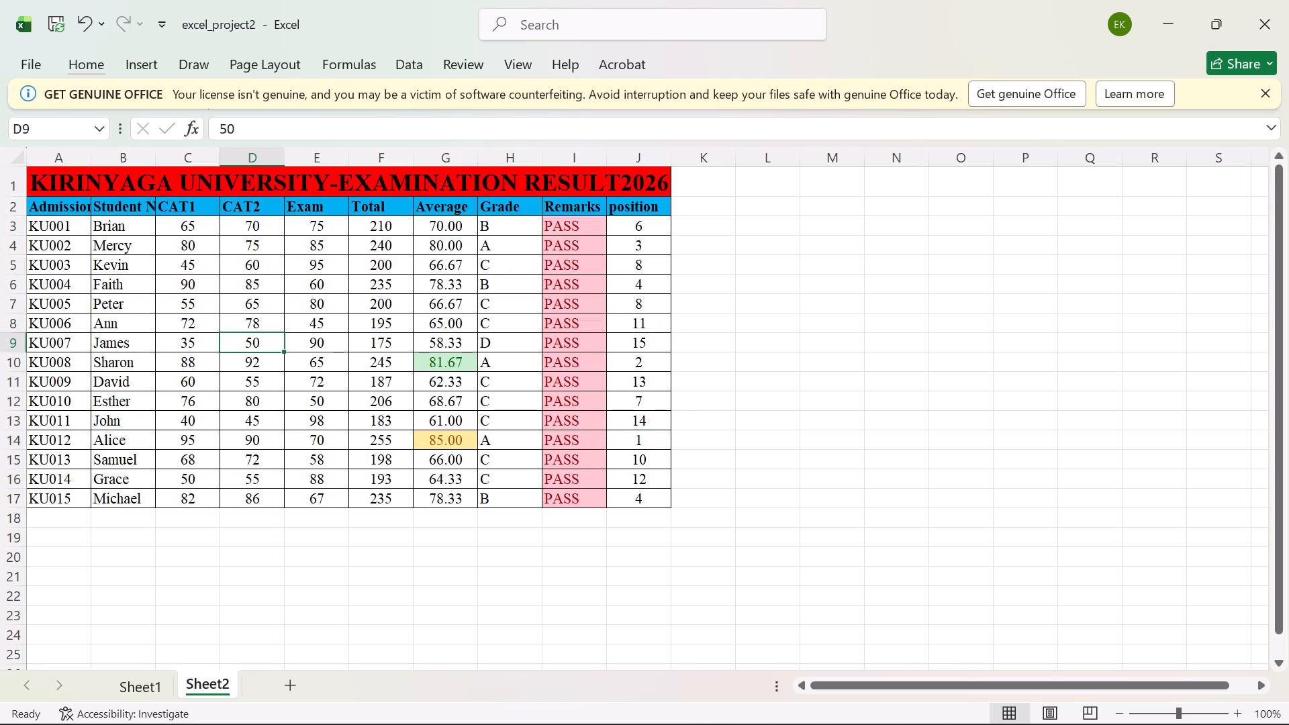
Save the workbook.
key(ctrl+s)
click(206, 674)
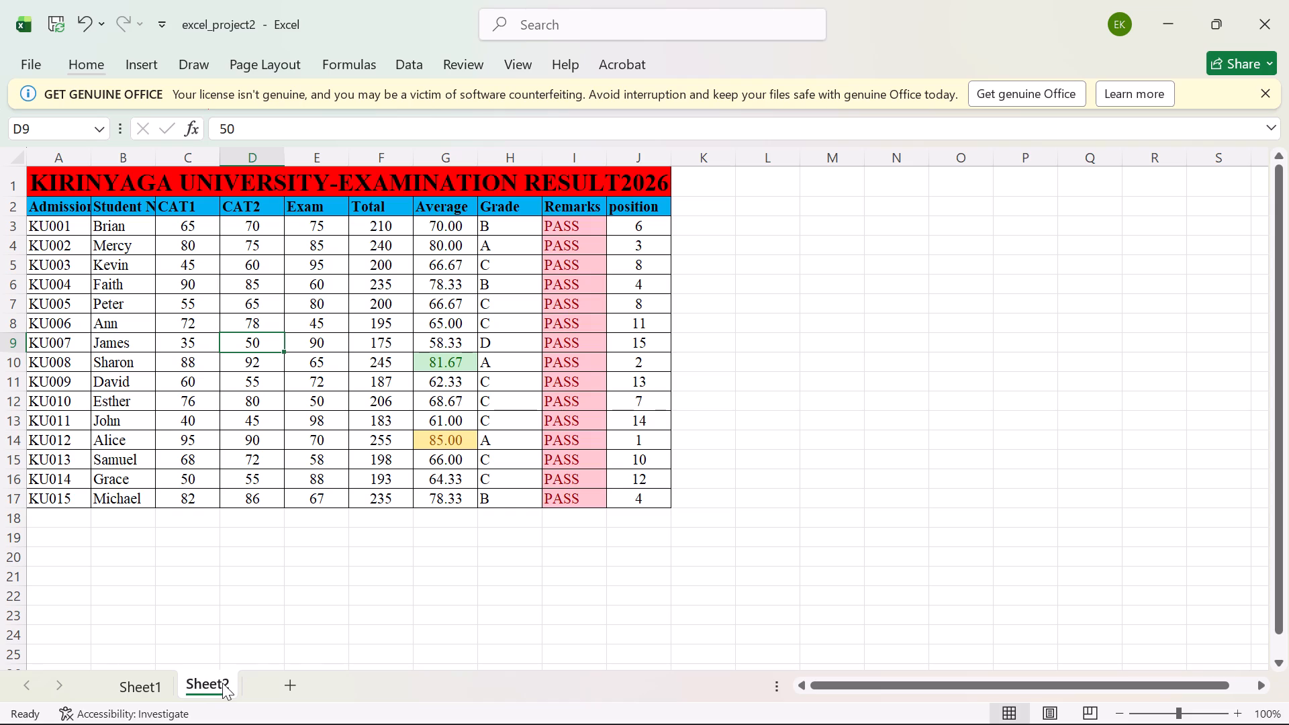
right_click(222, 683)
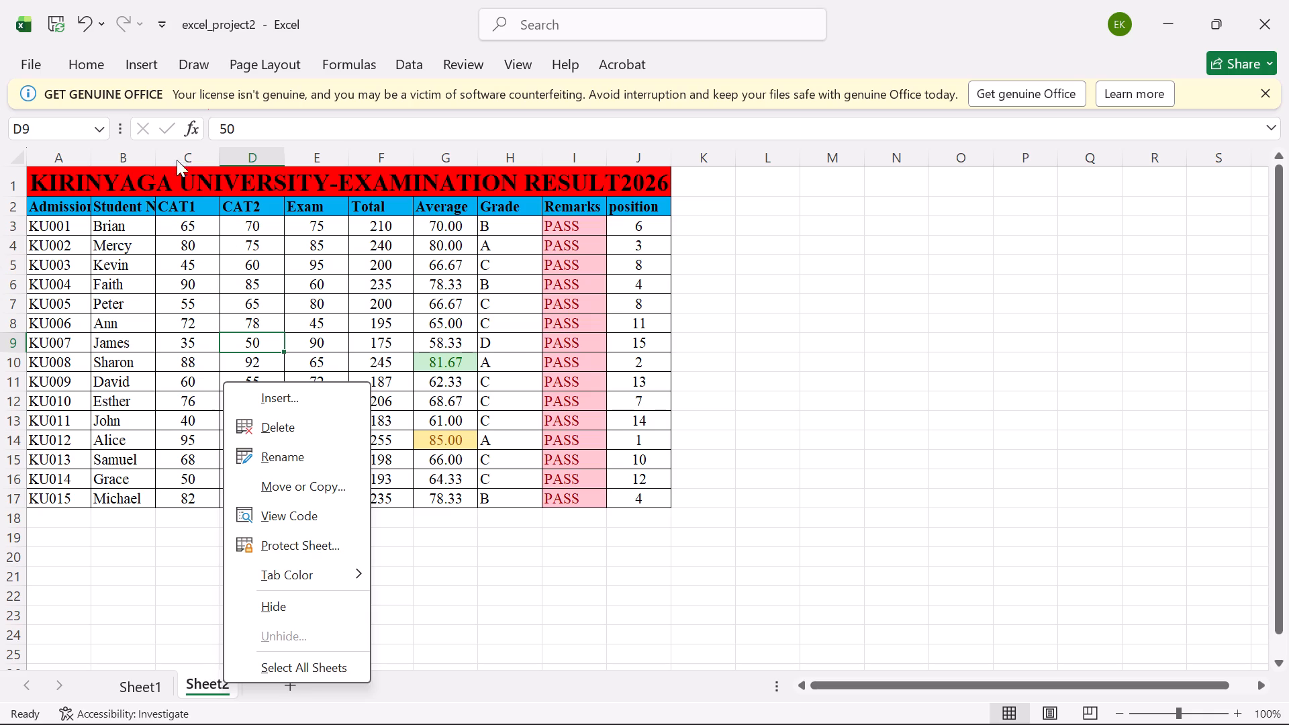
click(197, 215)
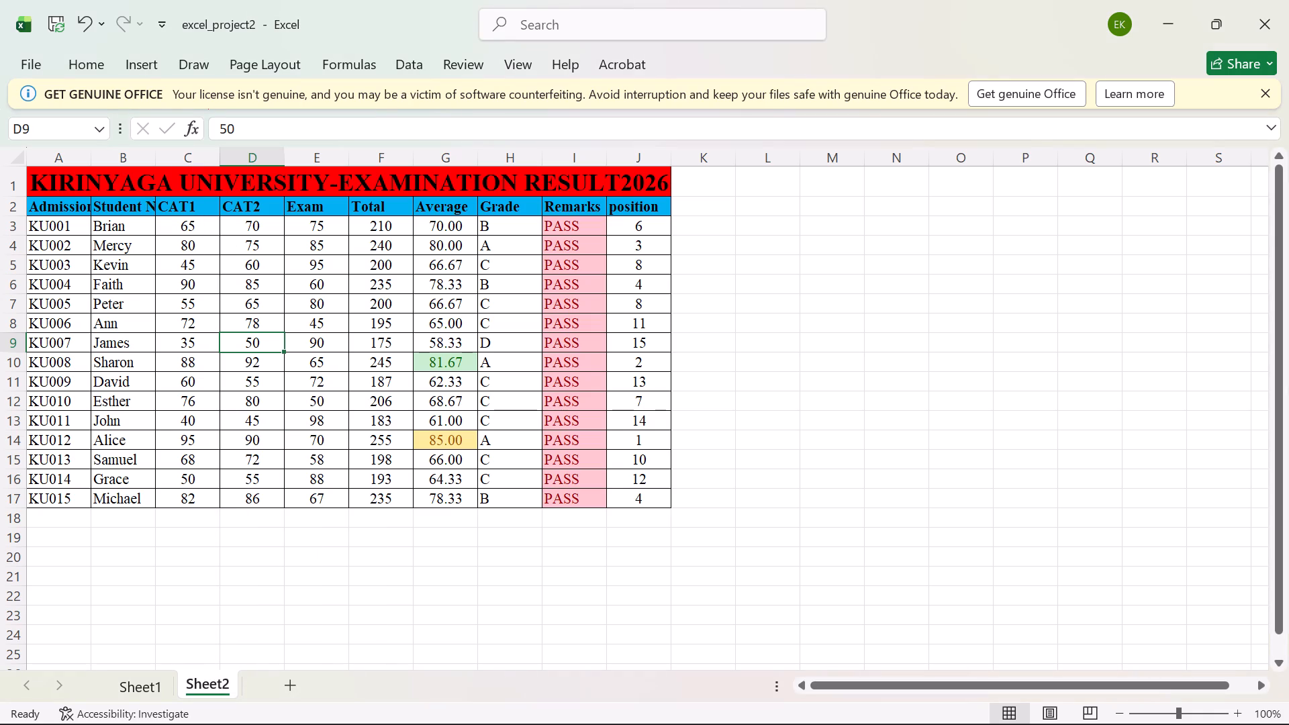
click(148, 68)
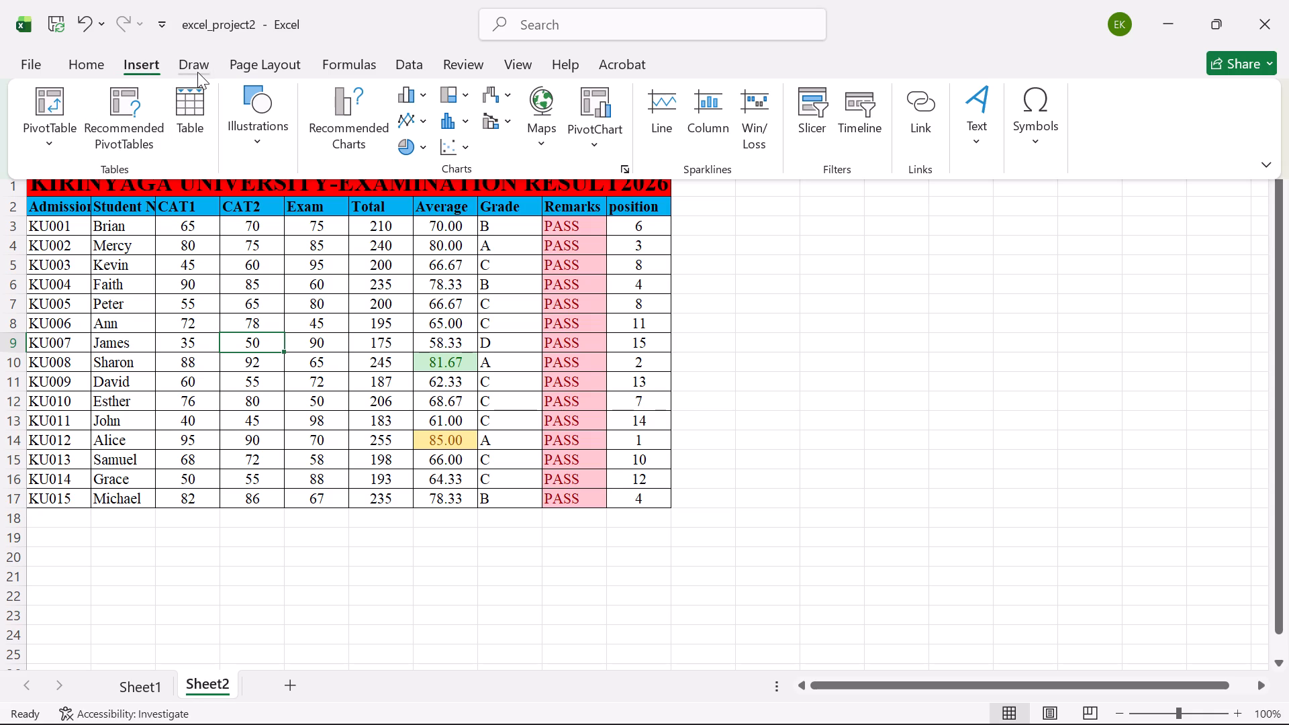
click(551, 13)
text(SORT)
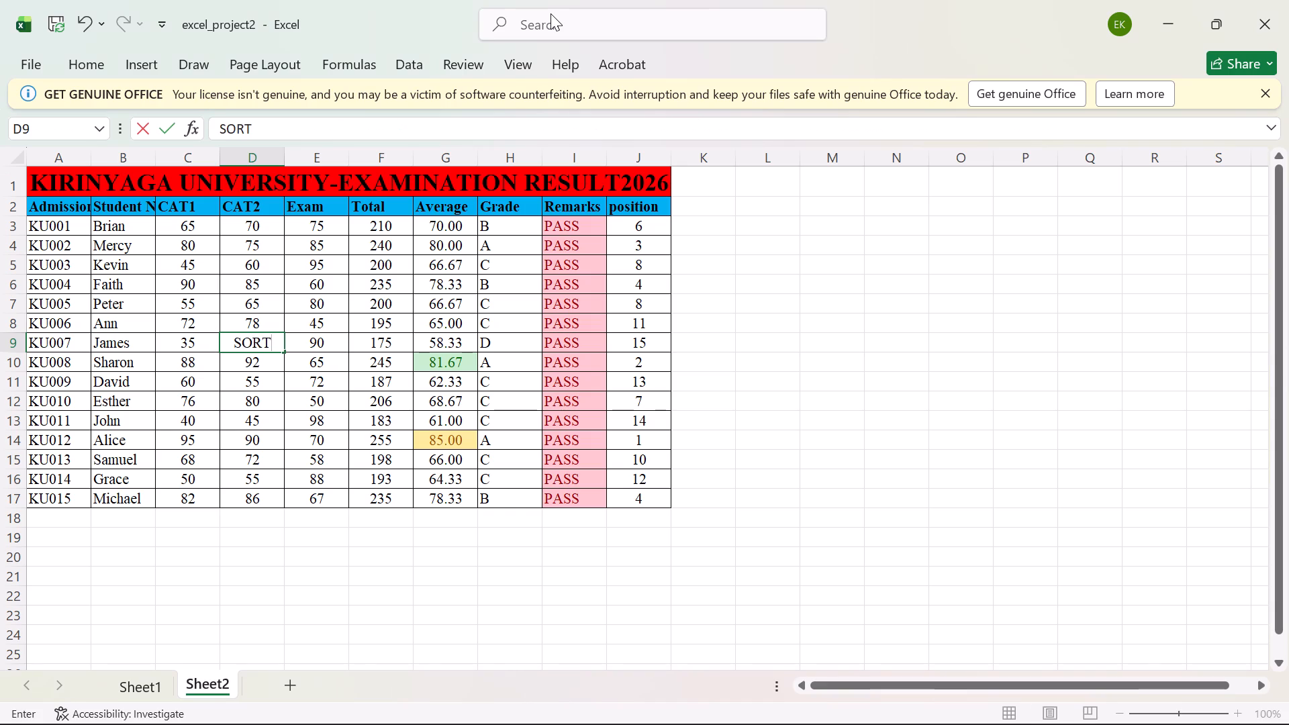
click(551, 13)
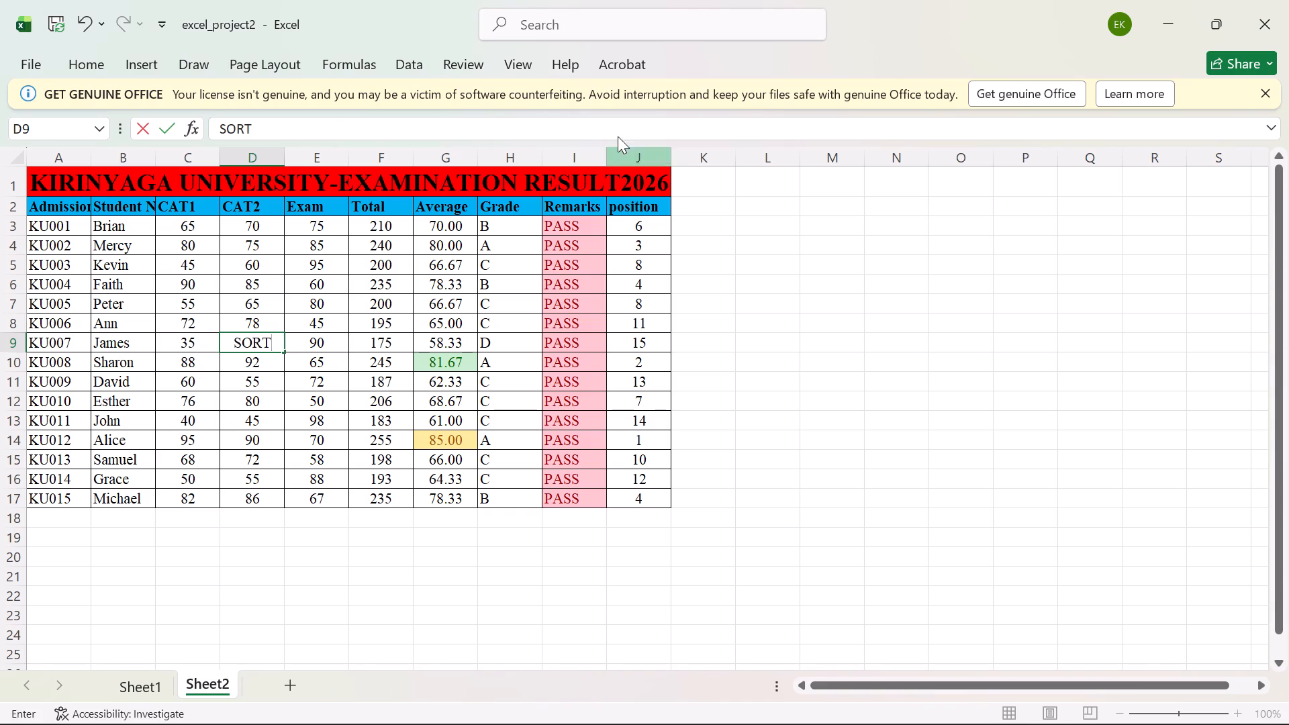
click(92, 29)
Search for SORT and run a find for that text in the new sheet.
click(548, 28)
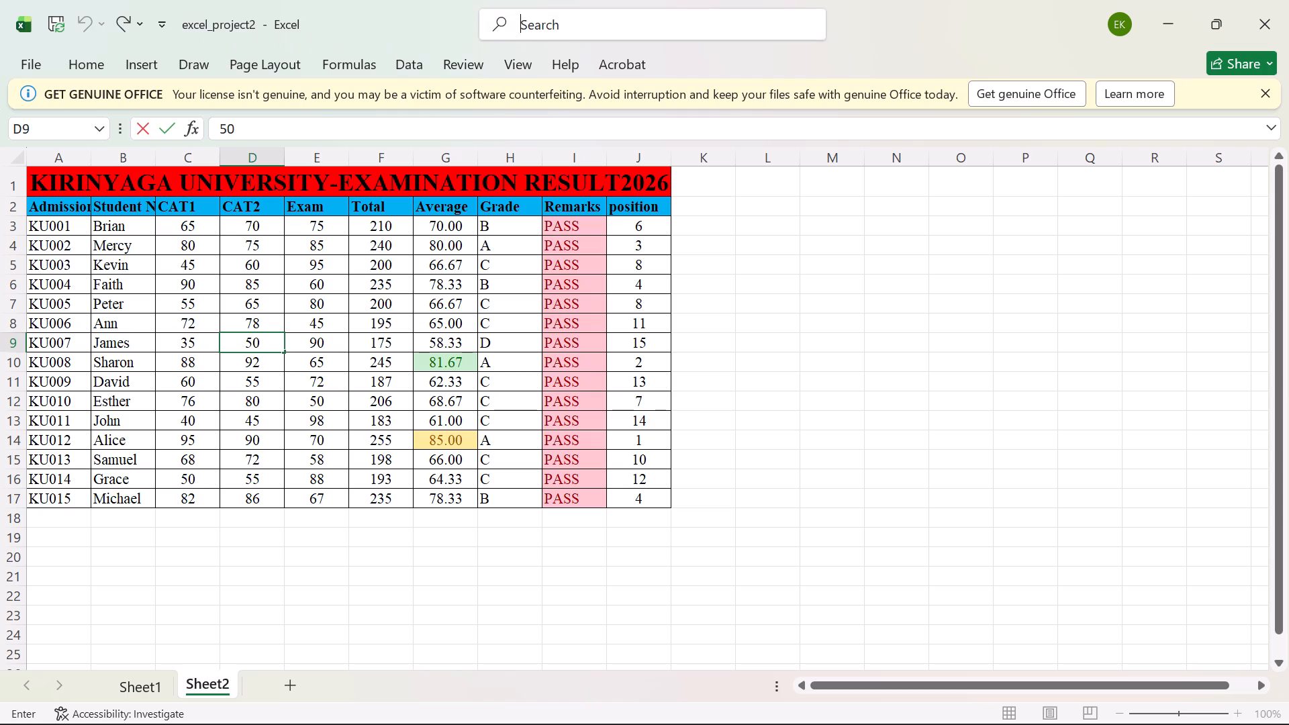
text(SORT)
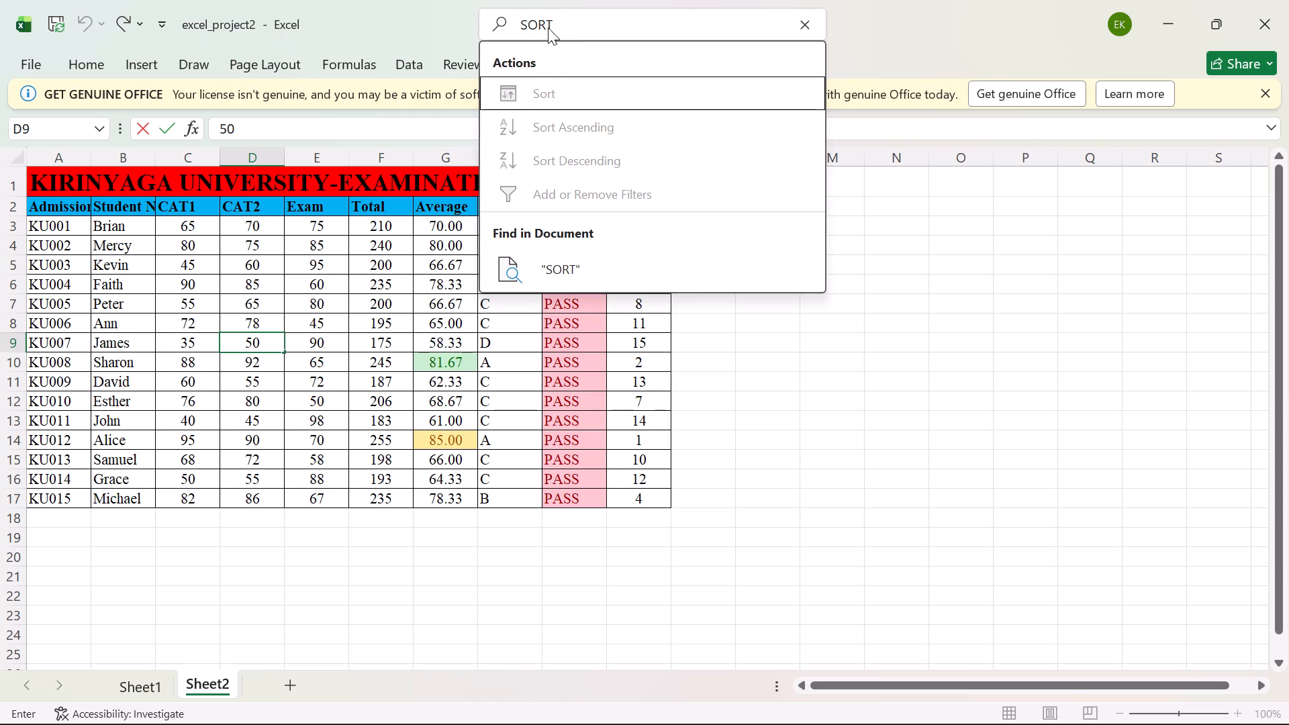
click(567, 266)
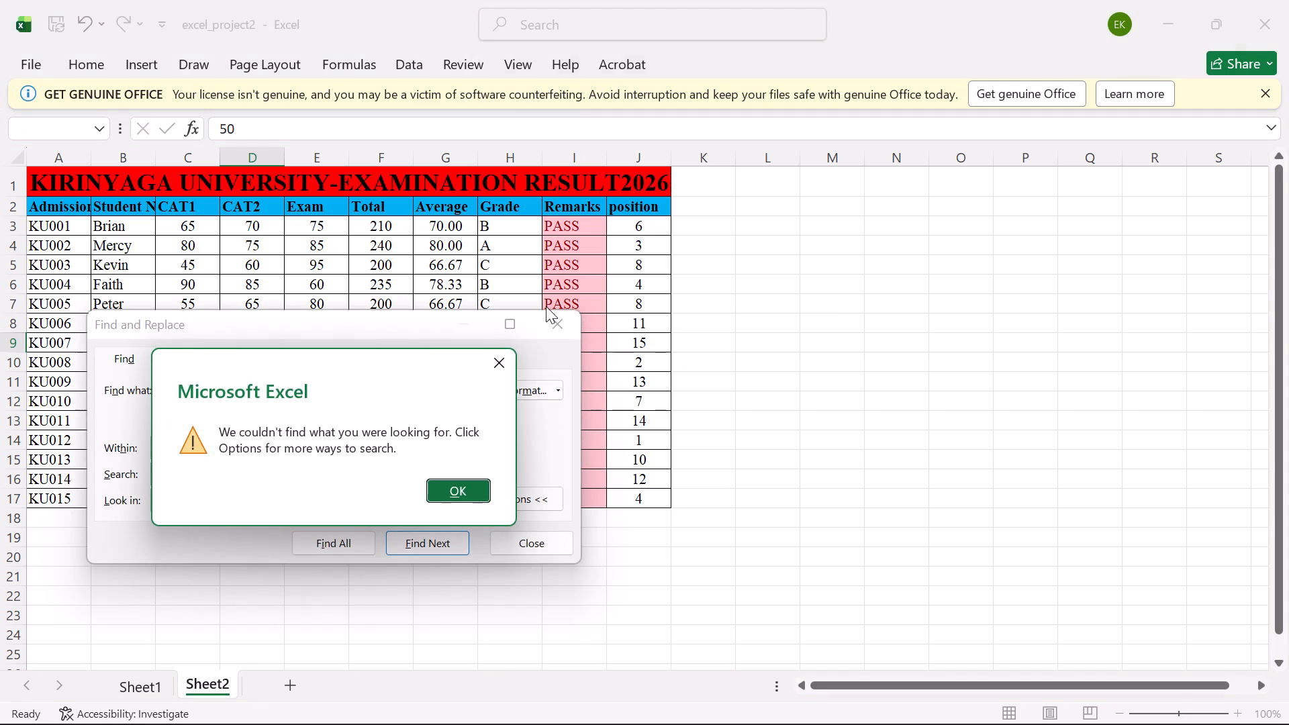
click(465, 482)
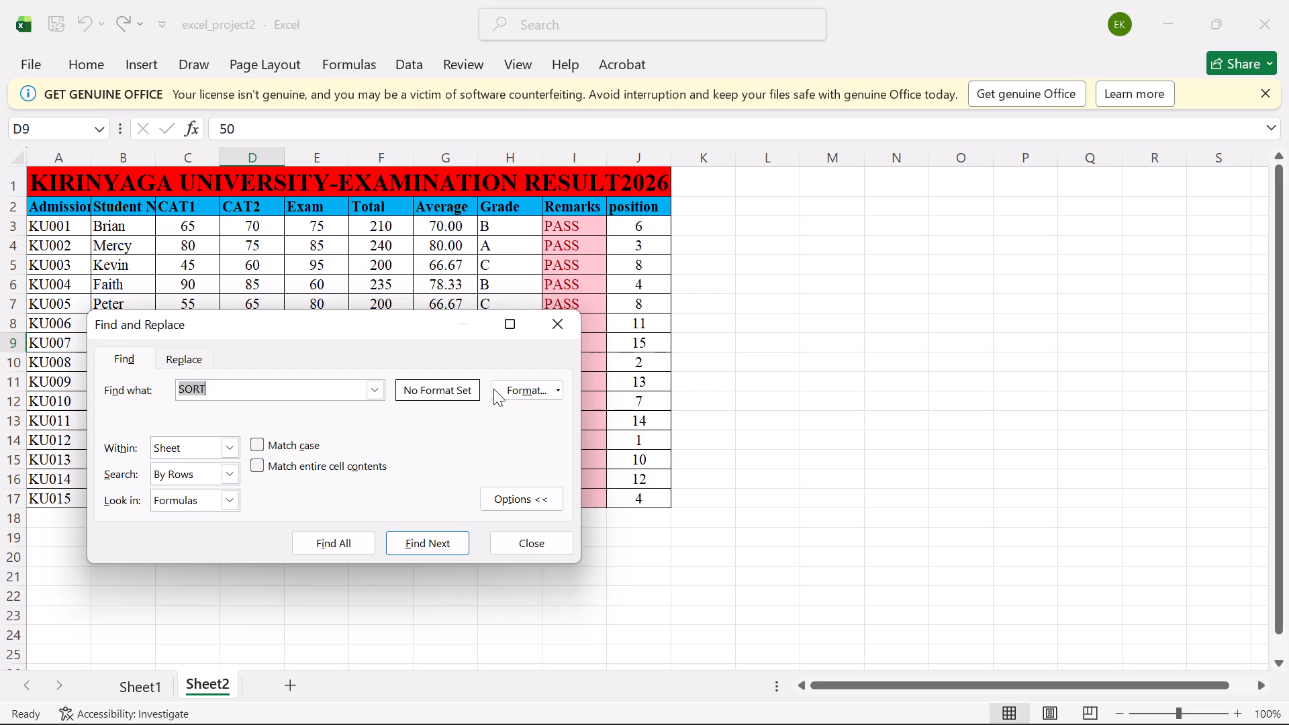
click(566, 383)
click(559, 390)
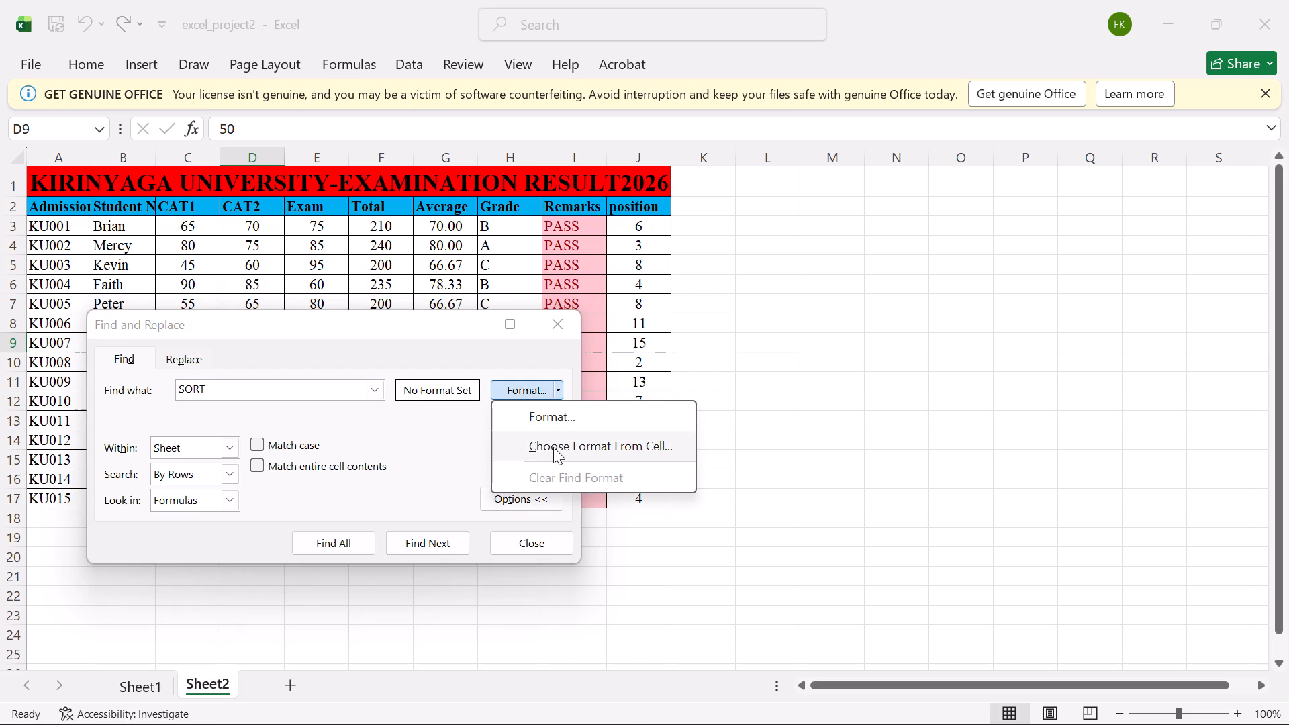
click(553, 447)
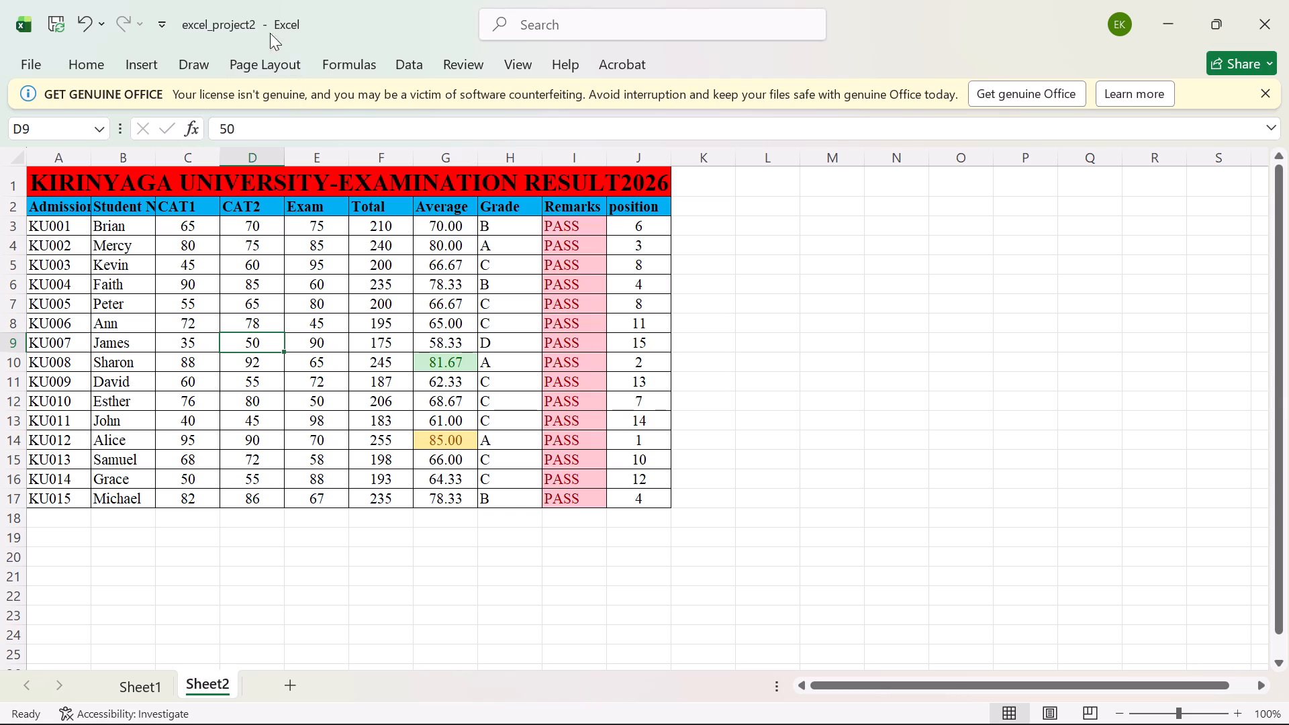
Bring up the sorting commands for the copied examination results table.
click(86, 58)
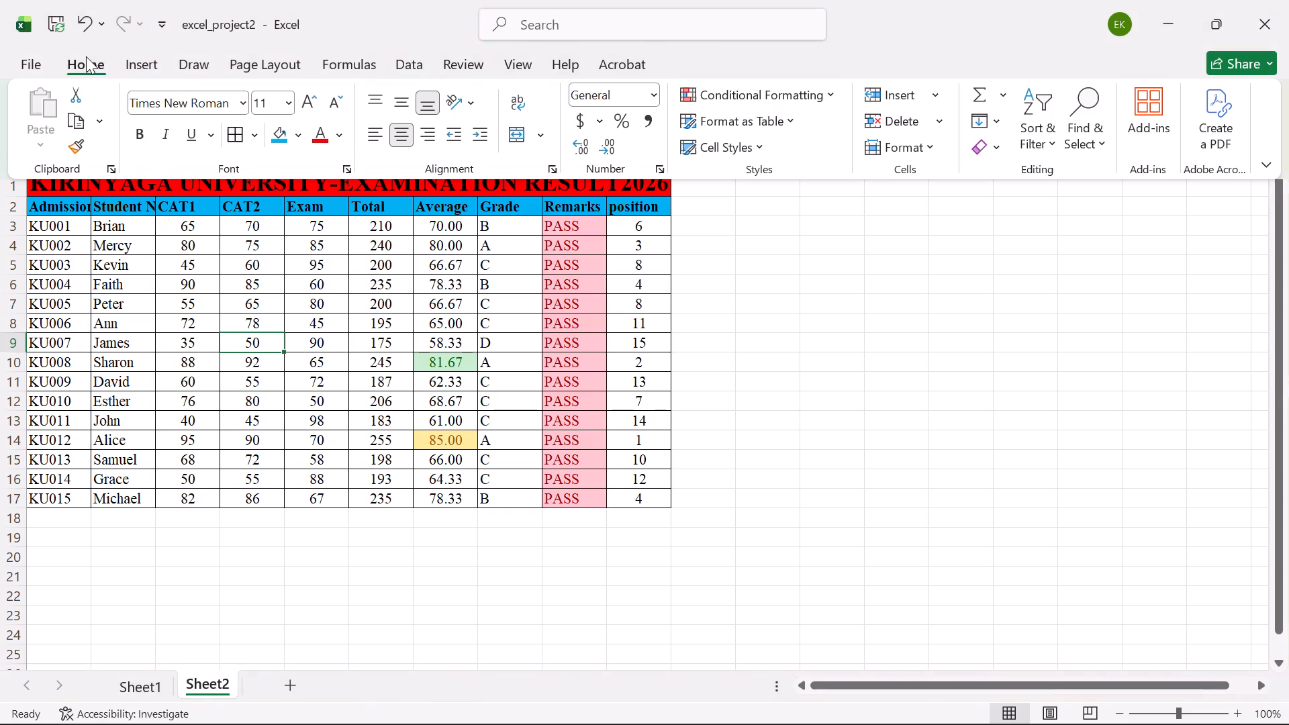